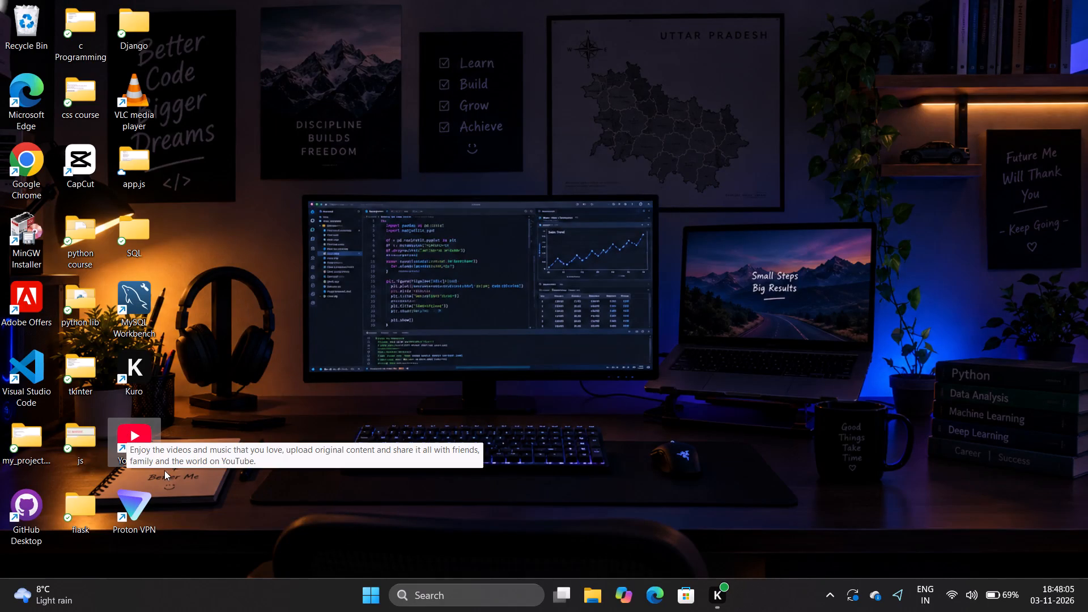
Open Proton VPN, disconnect from the current Romania server, and reconnect to the fastest free server.
{"action": "double_click", "coordinate": [141, 513]}
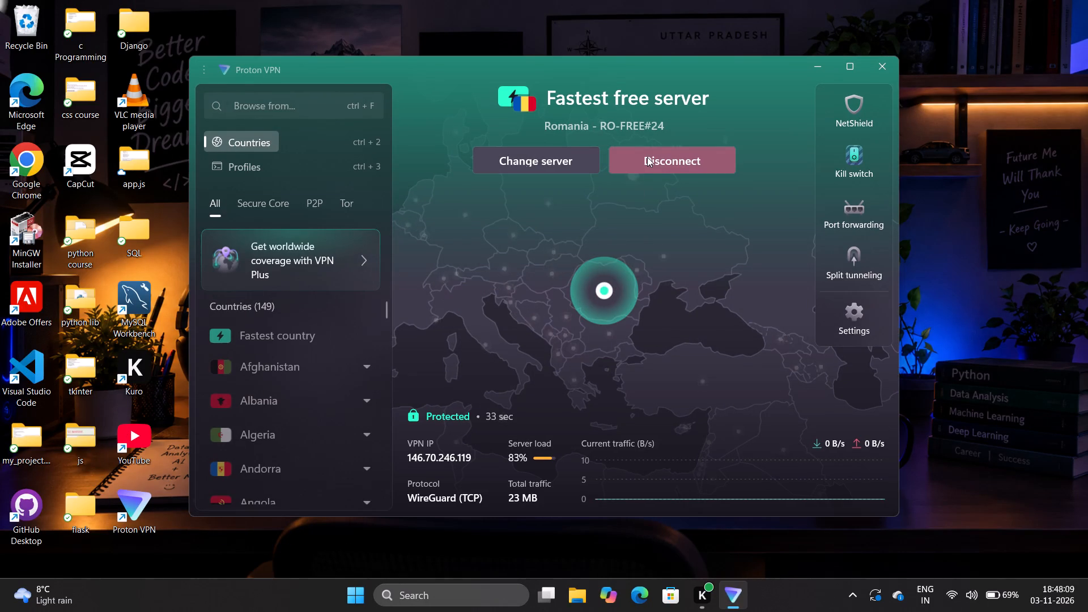
{"action": "left_click", "coordinate": [599, 289]}
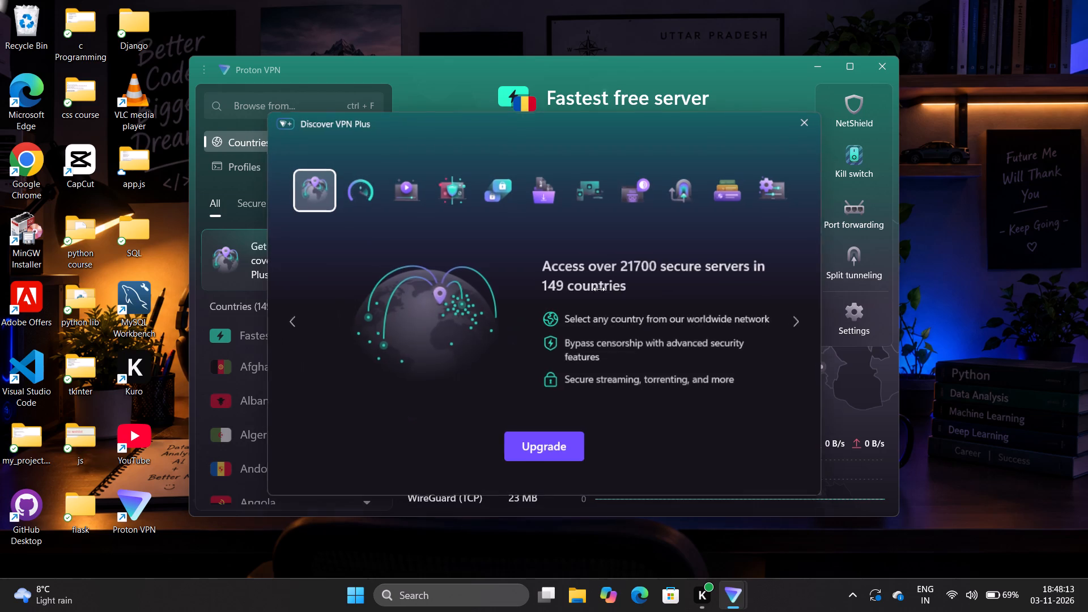
{"action": "left_click", "coordinate": [807, 126]}
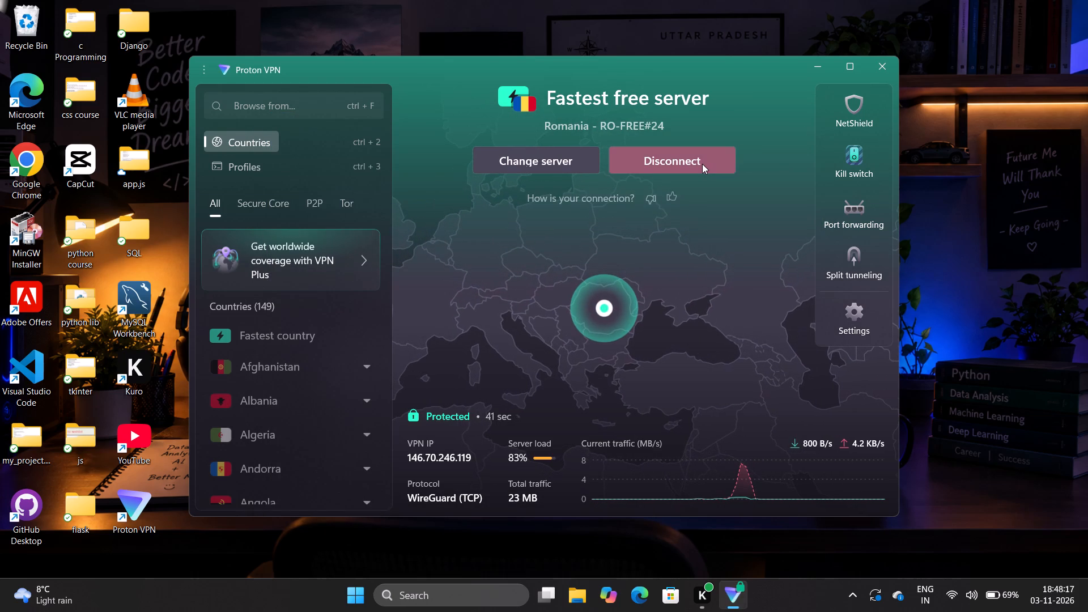
{"action": "left_click", "coordinate": [702, 164]}
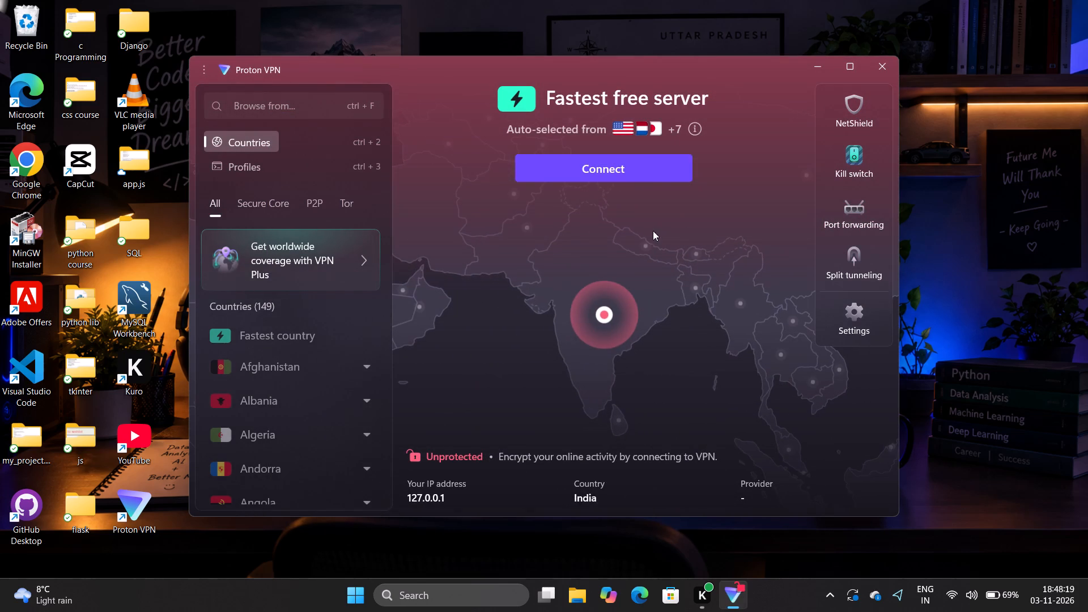
{"action": "left_click", "coordinate": [646, 170]}
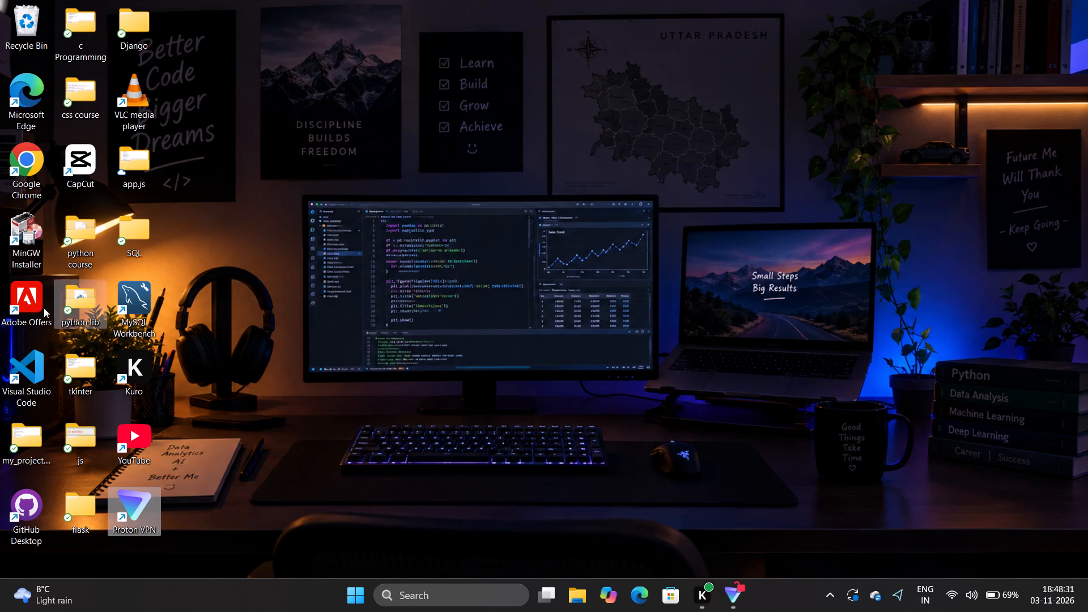
Launch CapCut from the desktop.
{"action": "left_click", "coordinate": [133, 420]}
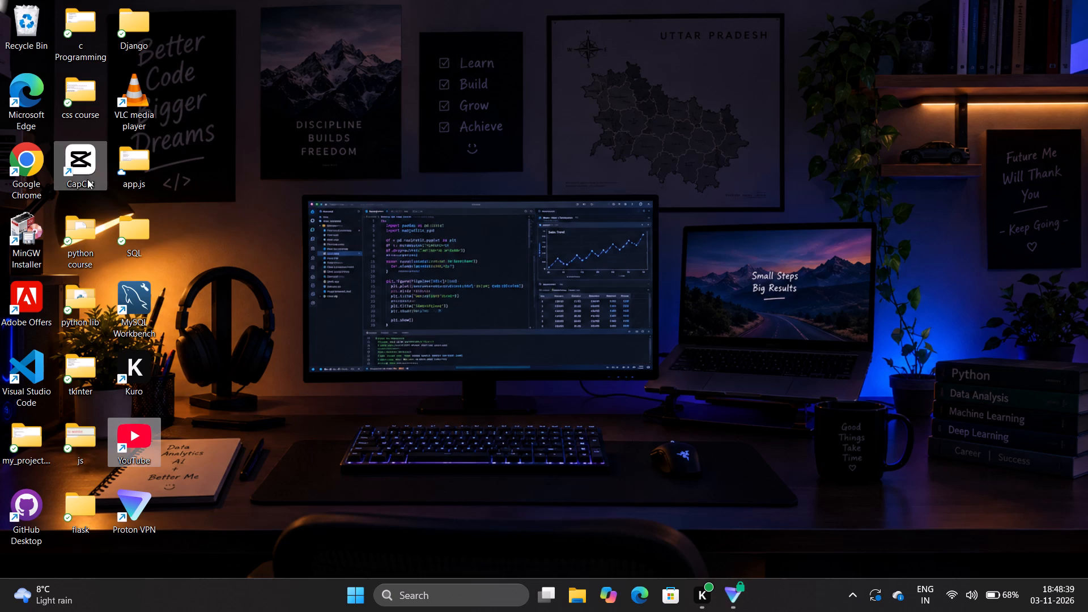
{"action": "double_click", "coordinate": [75, 161]}
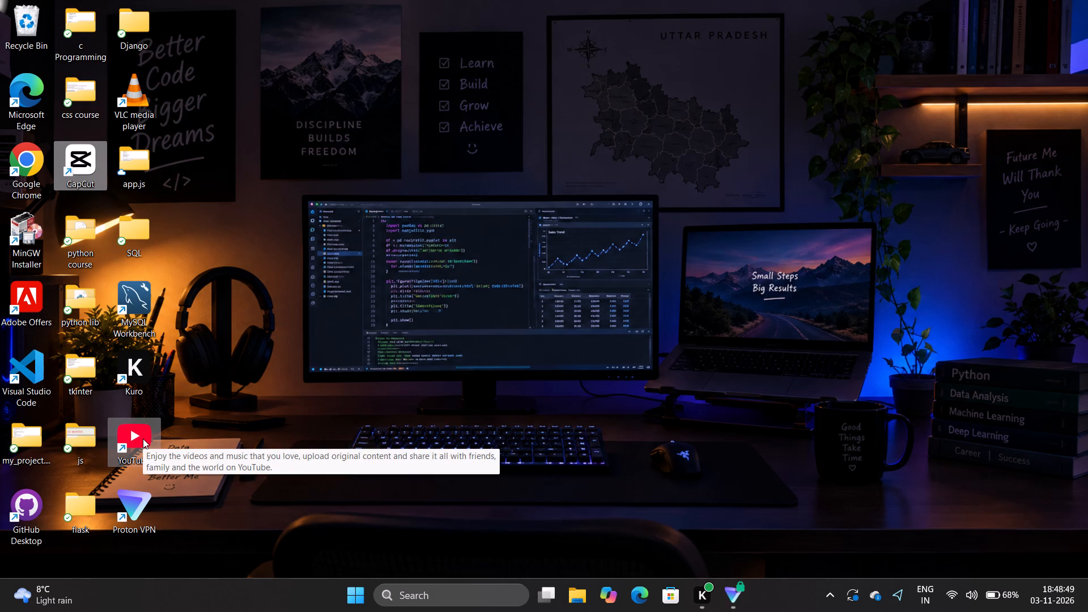
Open Google Chrome with one of the saved user profiles.
{"action": "double_click", "coordinate": [19, 184]}
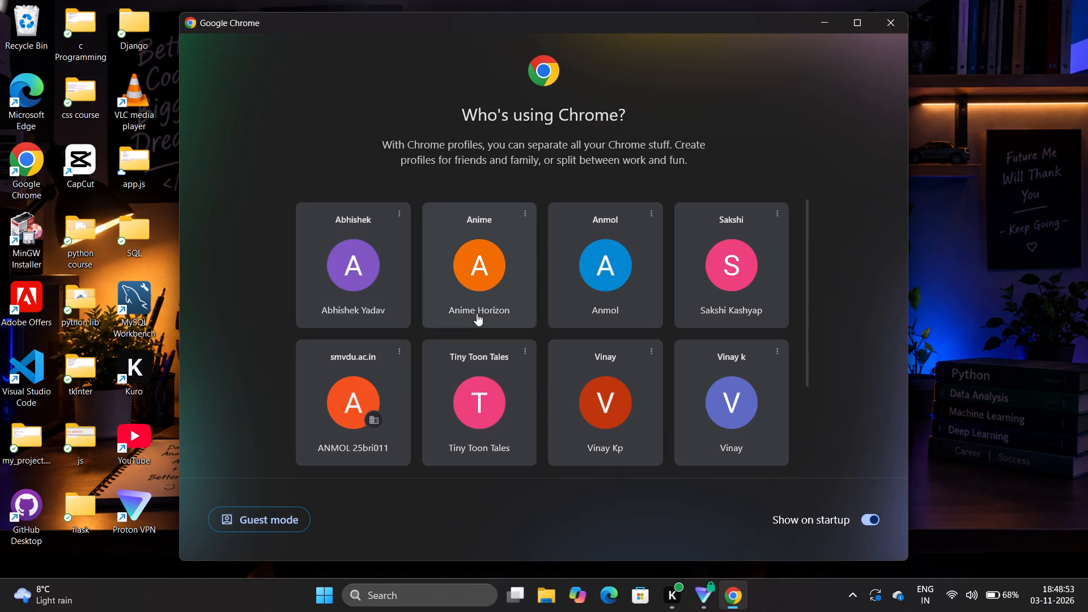
{"action": "scroll", "coordinate": [549, 373], "scroll_direction": "down", "scroll_amount": 4}
{"action": "left_click", "coordinate": [356, 407]}
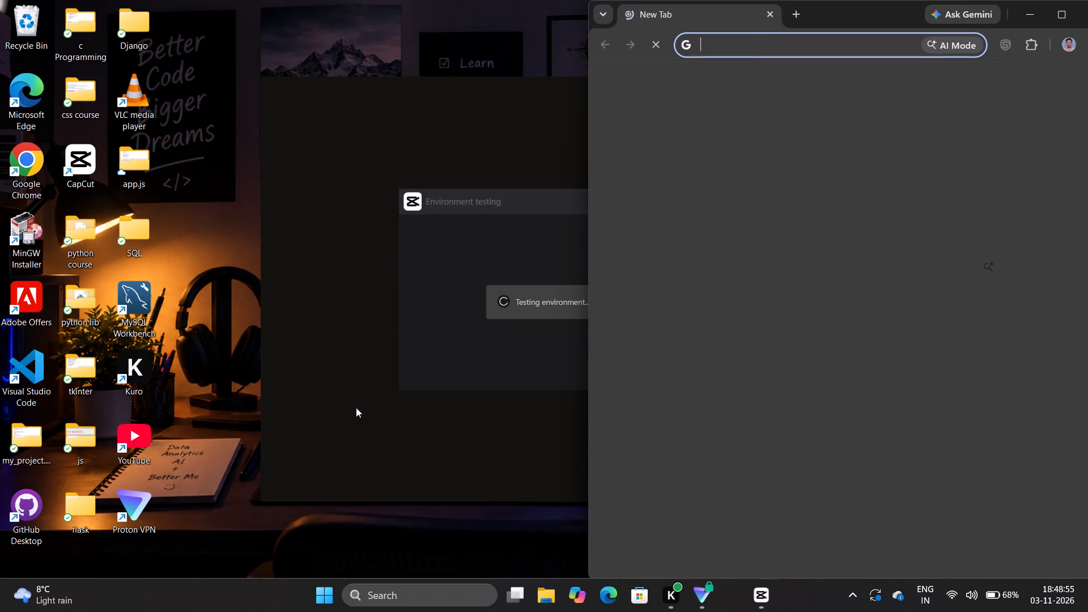
Search Google for the suggested YouTube entry, maximize the browser window, and open the YouTube site from the results.
{"action": "left_click", "coordinate": [764, 266]}
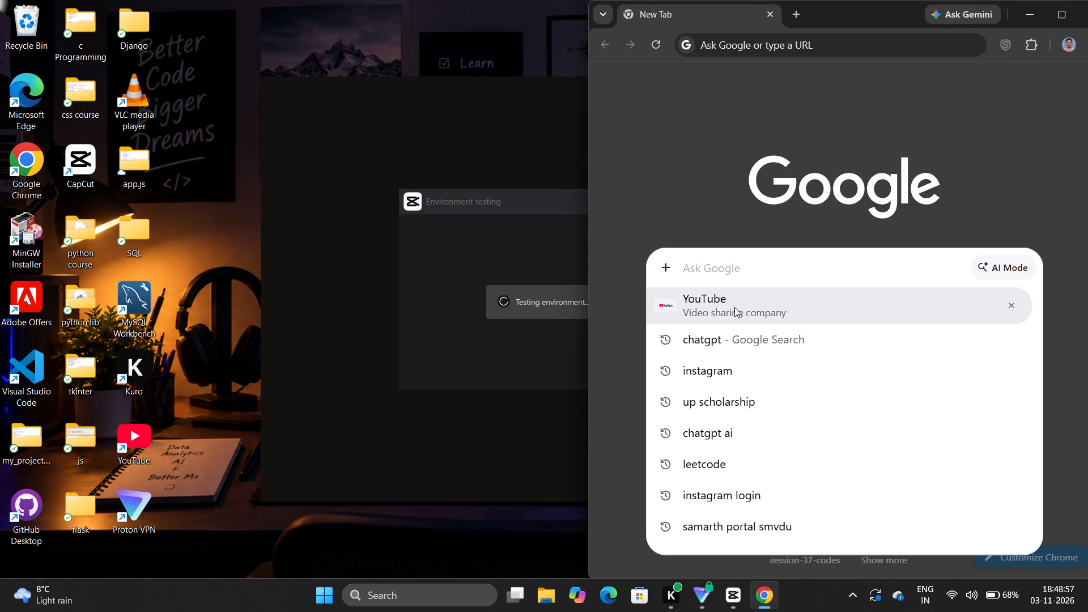
{"action": "left_click", "coordinate": [734, 309]}
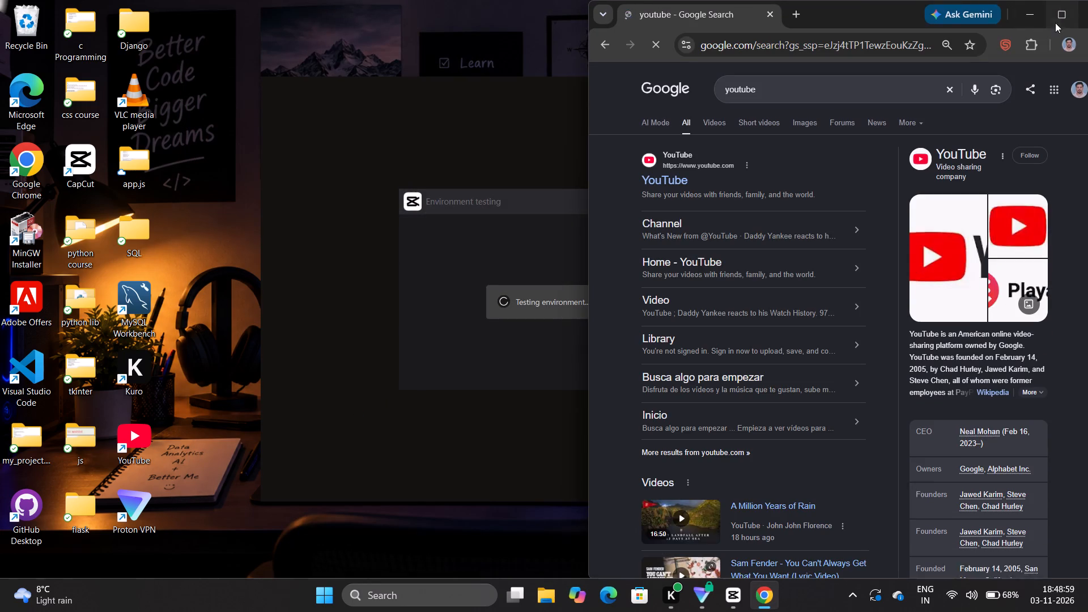
{"action": "left_click", "coordinate": [1068, 22]}
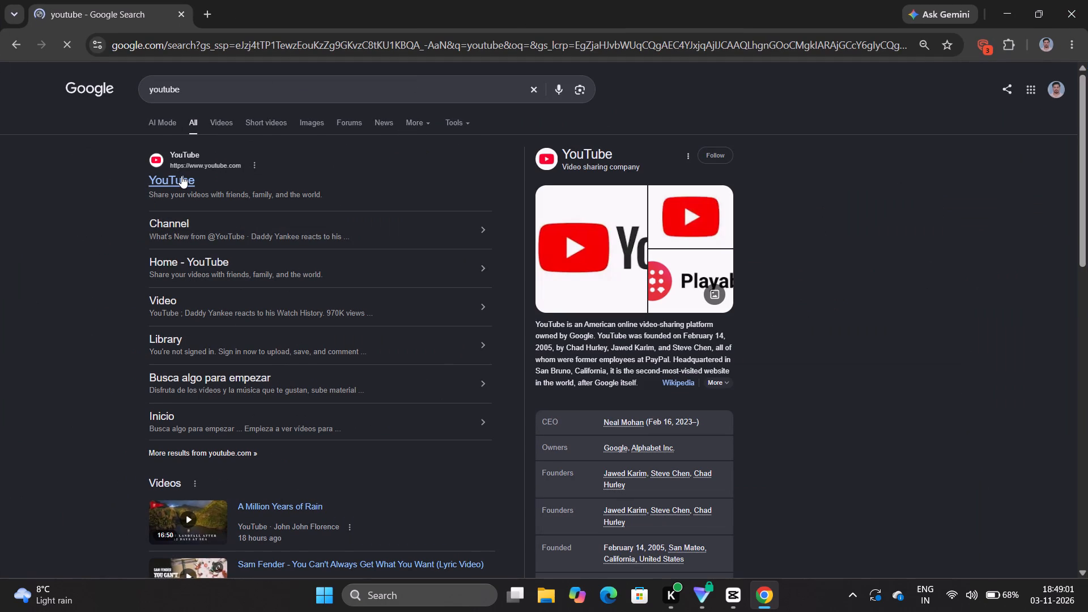
{"action": "left_click", "coordinate": [181, 176]}
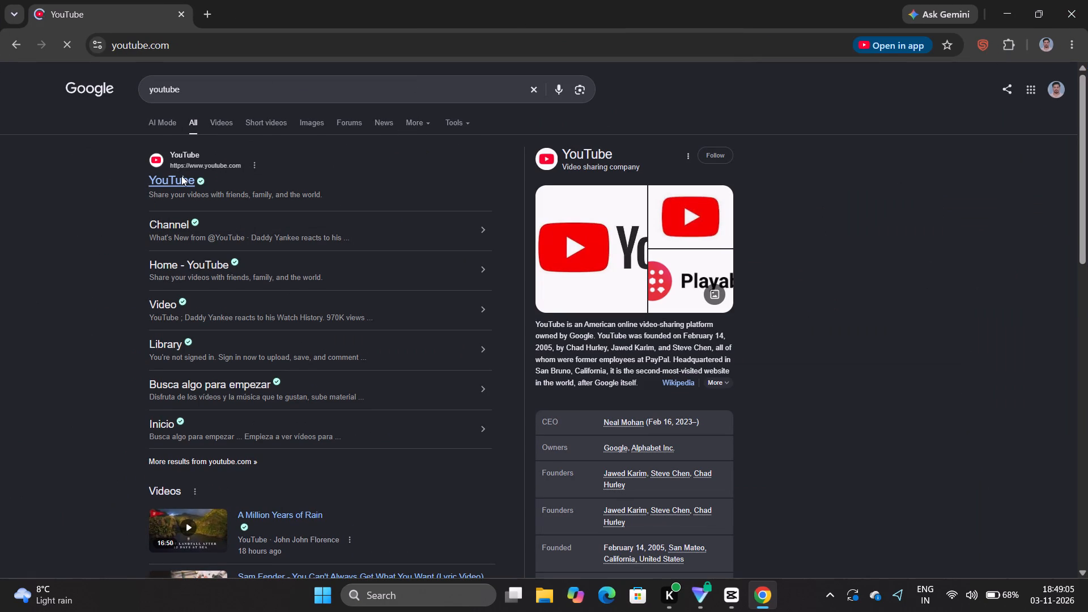
{"action": "left_click", "coordinate": [181, 176]}
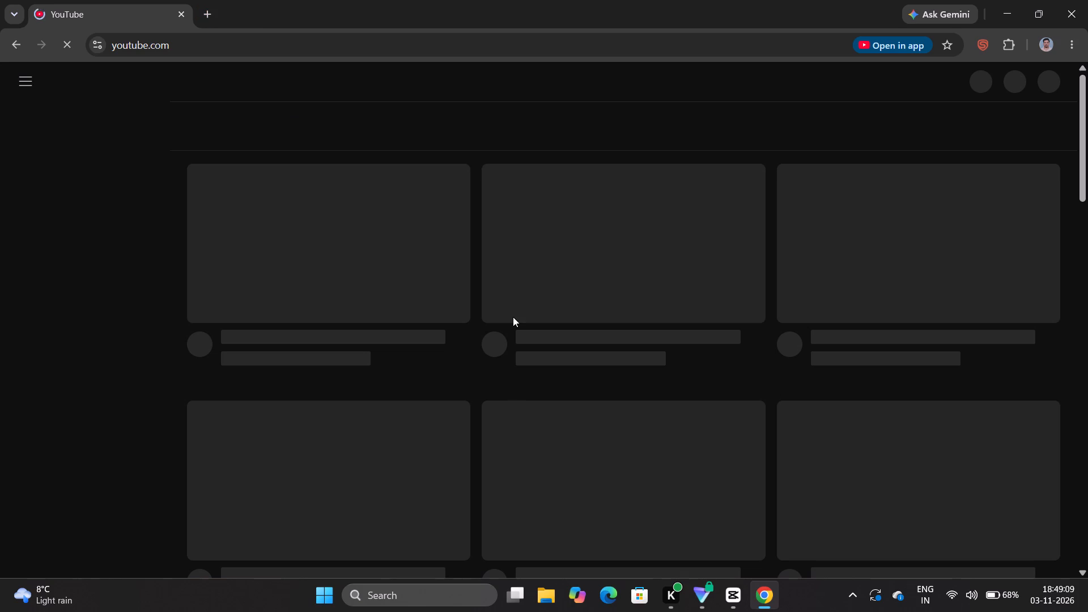
Browse the recommended videos on the YouTube home feed.
{"action": "scroll", "coordinate": [512, 316], "scroll_direction": "down", "scroll_amount": 8}
{"action": "scroll", "coordinate": [512, 316], "scroll_direction": "up", "scroll_amount": 8}
{"action": "scroll", "coordinate": [512, 316], "scroll_direction": "down", "scroll_amount": 13}
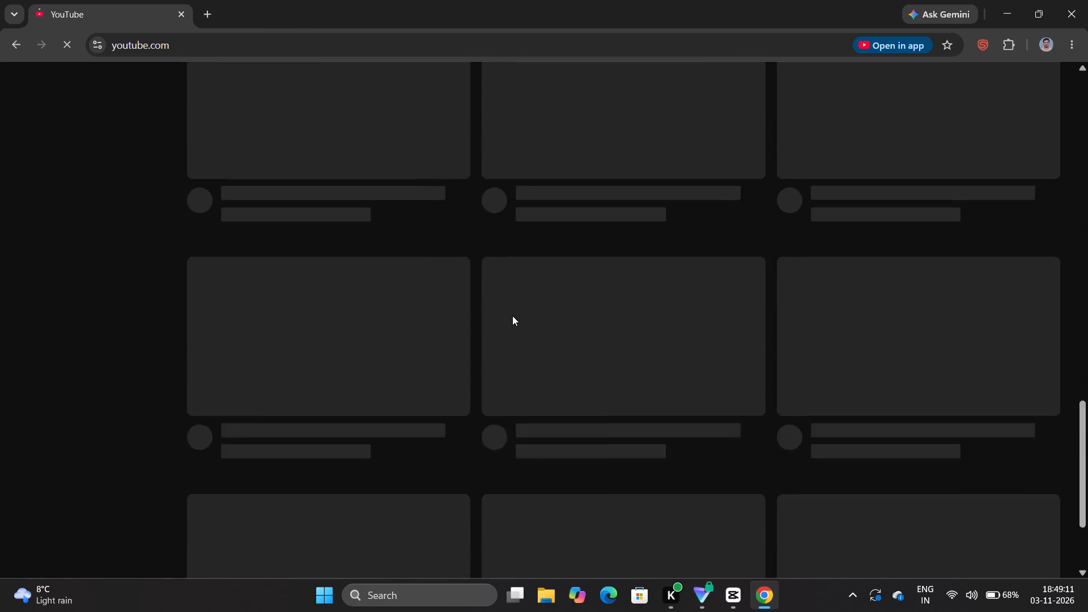
{"action": "scroll", "coordinate": [512, 316], "scroll_direction": "down", "scroll_amount": 8}
{"action": "scroll", "coordinate": [512, 316], "scroll_direction": "up", "scroll_amount": 20}
{"action": "scroll", "coordinate": [512, 316], "scroll_direction": "up", "scroll_amount": 2}
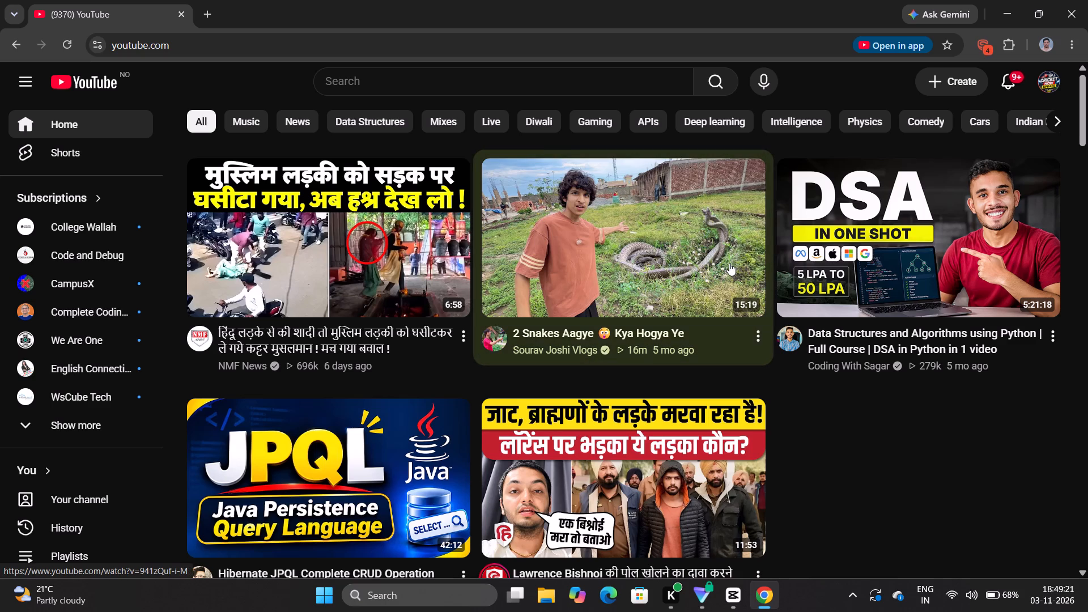
{"action": "scroll", "coordinate": [656, 384], "scroll_direction": "down", "scroll_amount": 2}
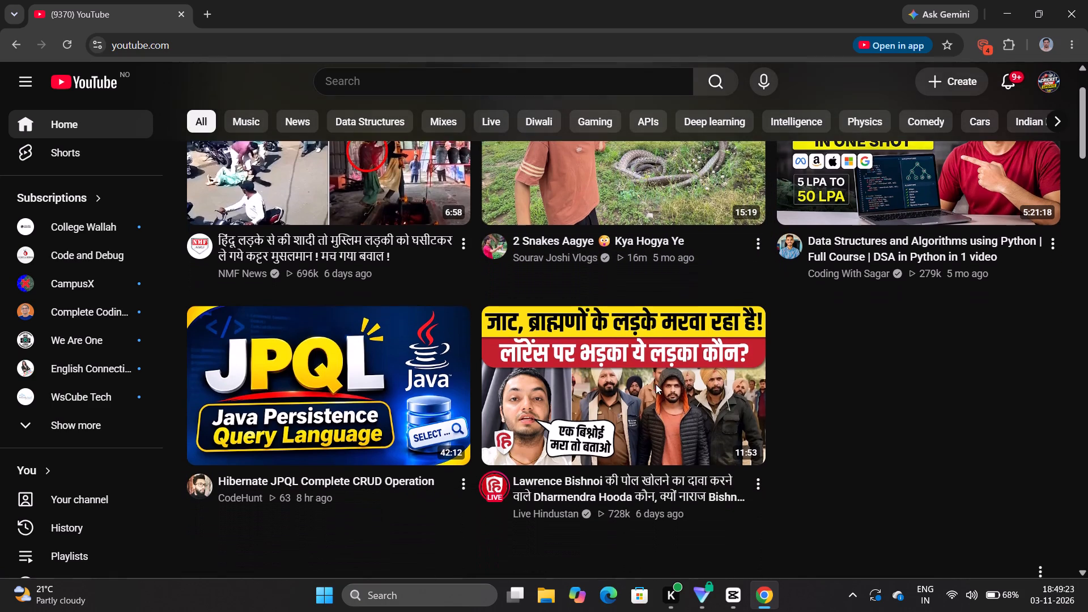
{"action": "scroll", "coordinate": [656, 384], "scroll_direction": "down", "scroll_amount": 5}
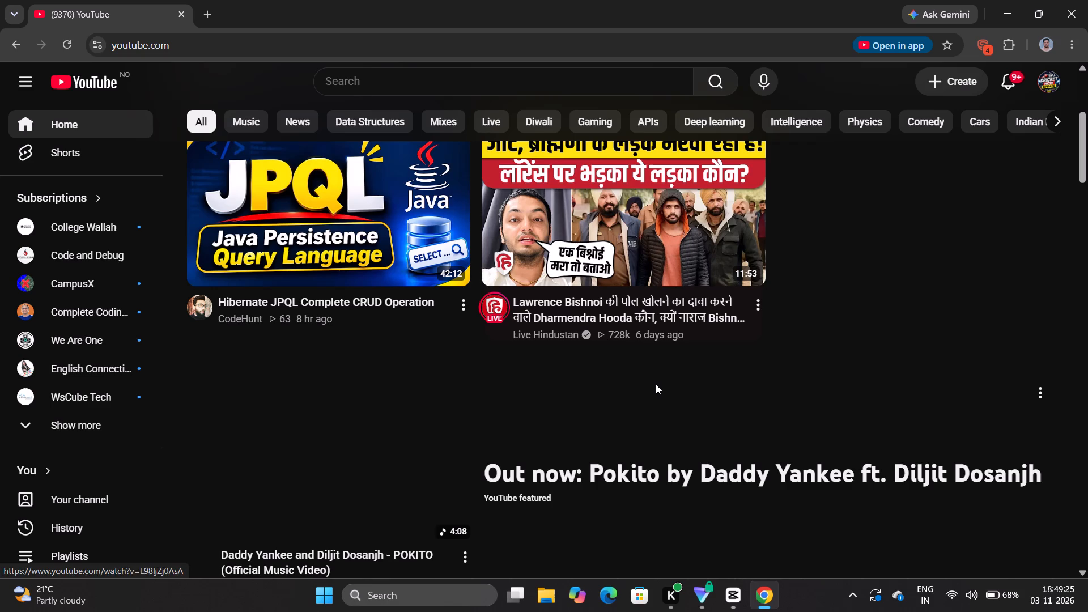
{"action": "scroll", "coordinate": [656, 384], "scroll_direction": "down", "scroll_amount": 3}
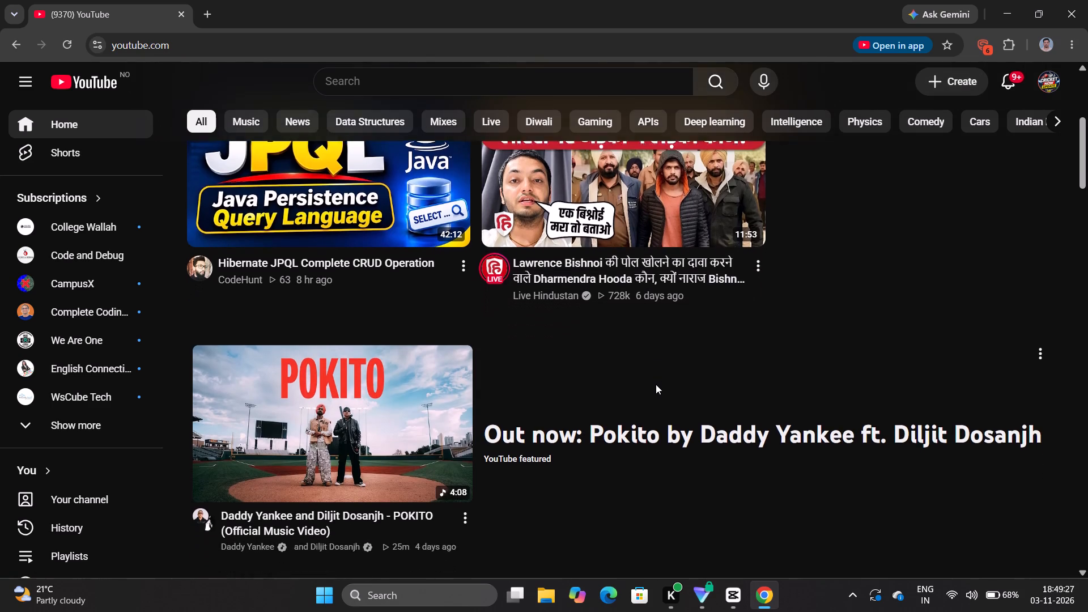
{"action": "scroll", "coordinate": [656, 384], "scroll_direction": "down", "scroll_amount": 8}
{"action": "scroll", "coordinate": [656, 384], "scroll_direction": "up", "scroll_amount": 13}
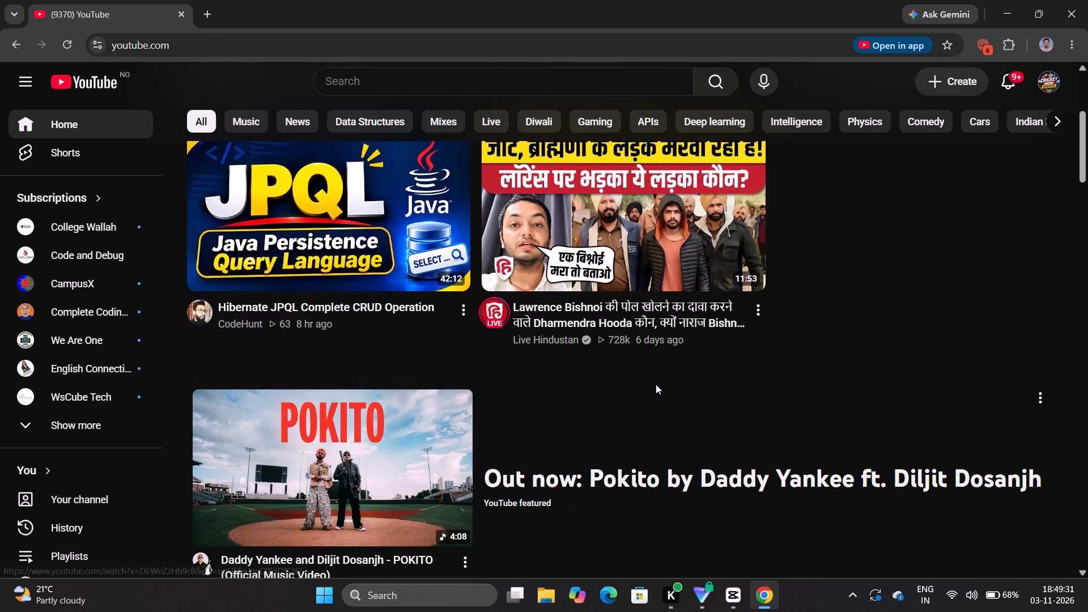
{"action": "scroll", "coordinate": [656, 384], "scroll_direction": "up", "scroll_amount": 4}
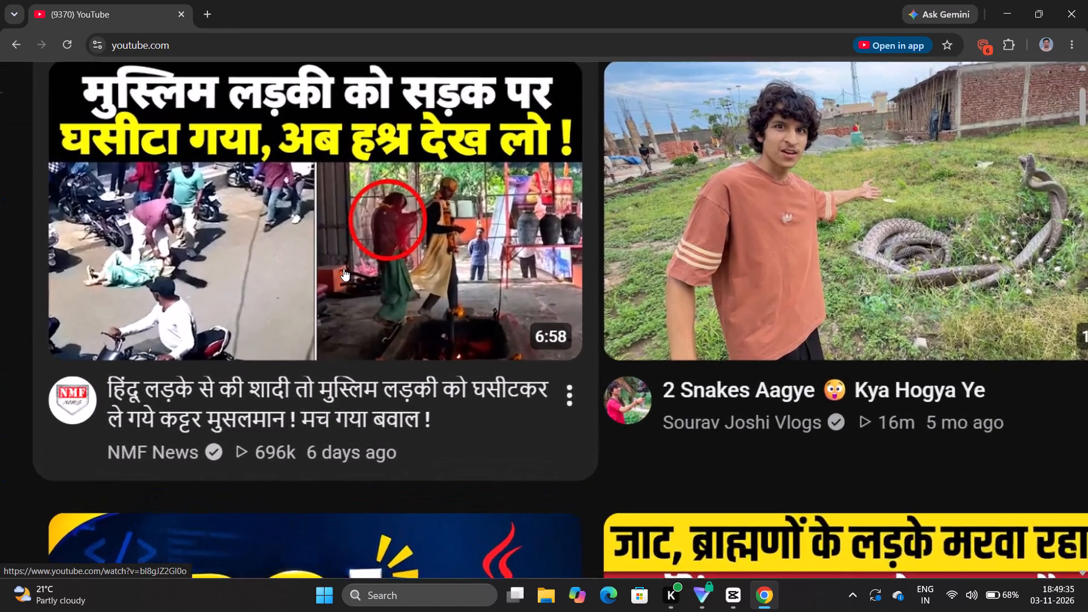
{"action": "scroll", "coordinate": [343, 269], "scroll_direction": "right", "scroll_amount": 1}
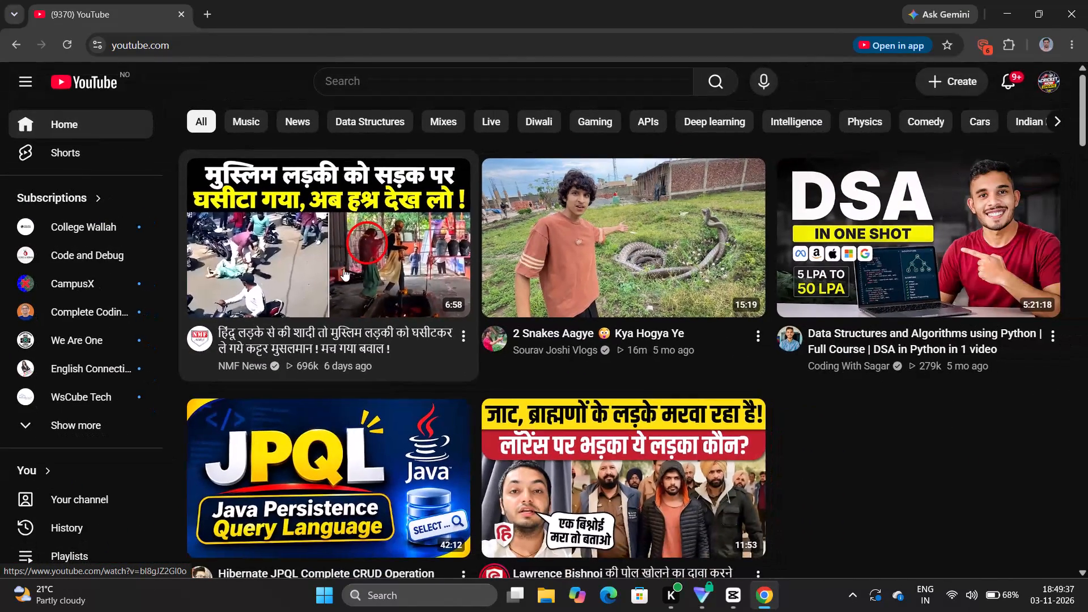
Reload the YouTube home feed and browse its recommended videos and Shorts.
{"action": "left_click", "coordinate": [56, 131]}
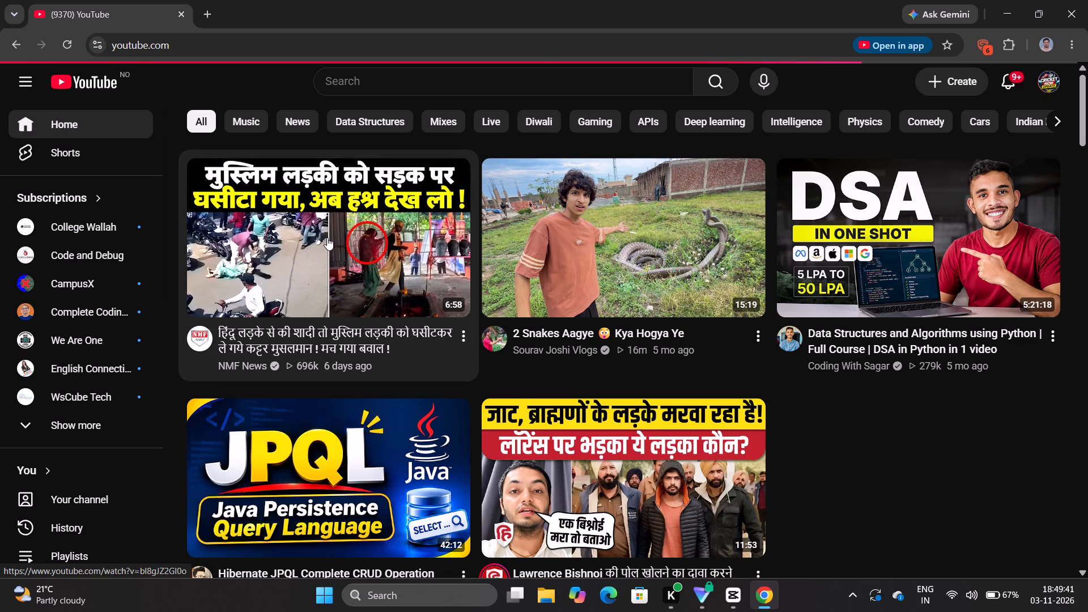
{"action": "scroll", "coordinate": [633, 477], "scroll_direction": "down", "scroll_amount": 4}
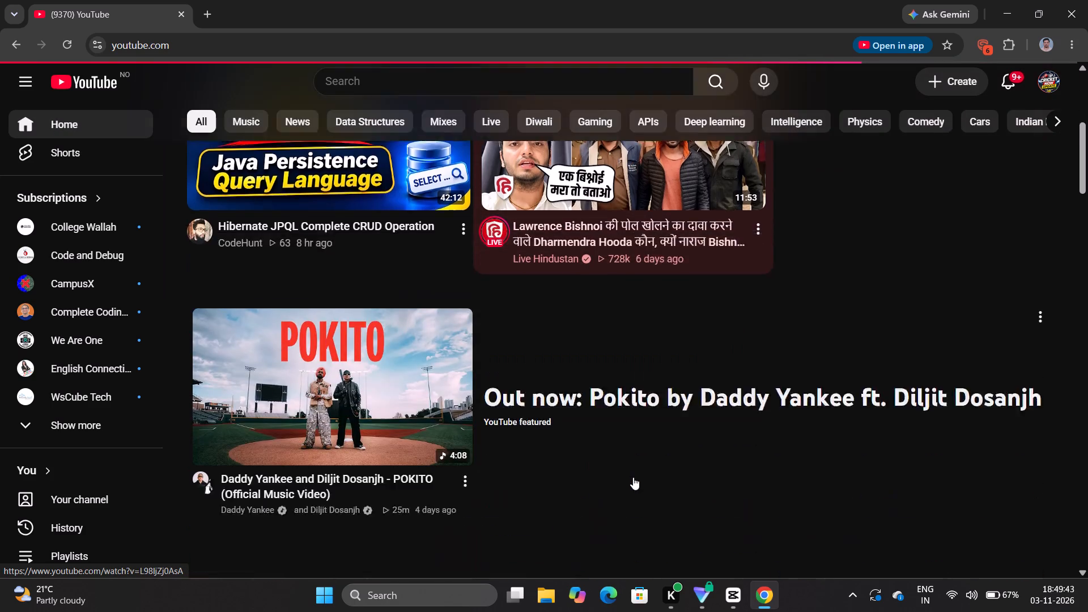
{"action": "scroll", "coordinate": [633, 477], "scroll_direction": "down", "scroll_amount": 3}
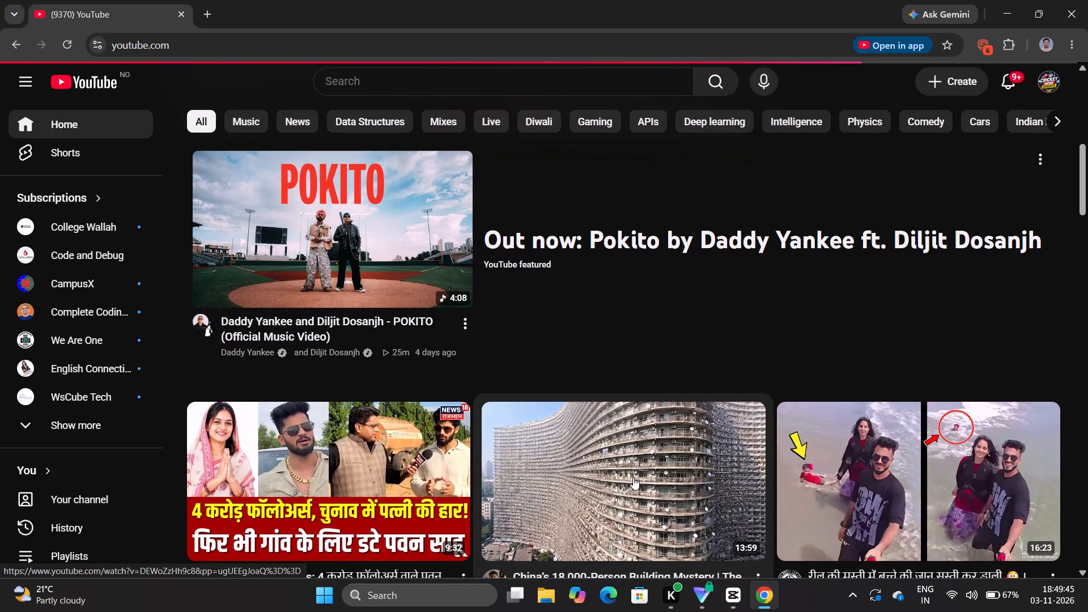
{"action": "scroll", "coordinate": [633, 477], "scroll_direction": "down", "scroll_amount": 3}
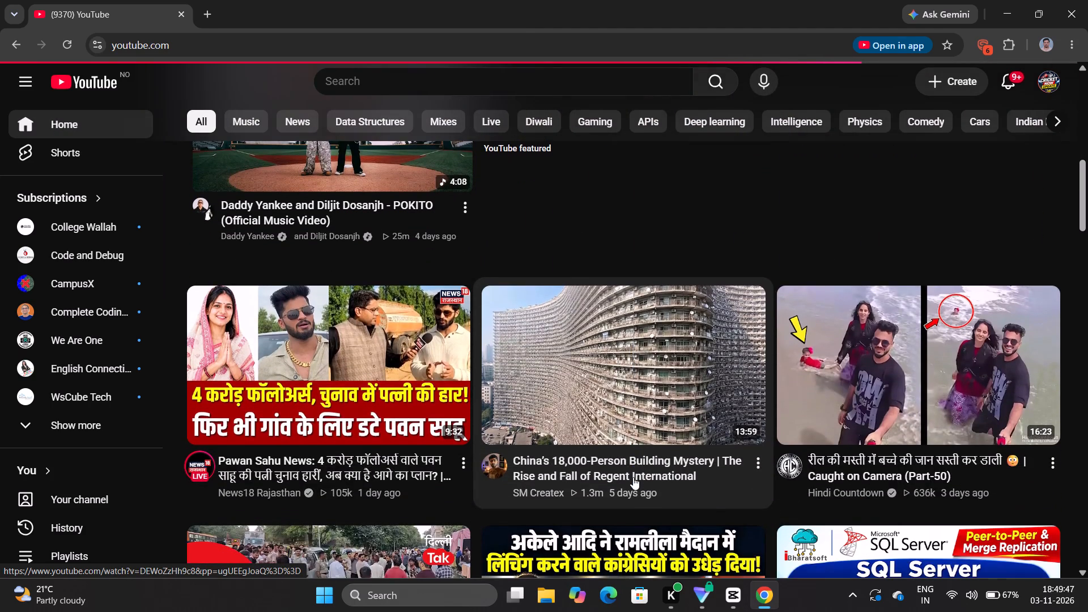
{"action": "scroll", "coordinate": [633, 477], "scroll_direction": "down", "scroll_amount": 2}
{"action": "scroll", "coordinate": [633, 477], "scroll_direction": "up", "scroll_amount": 8}
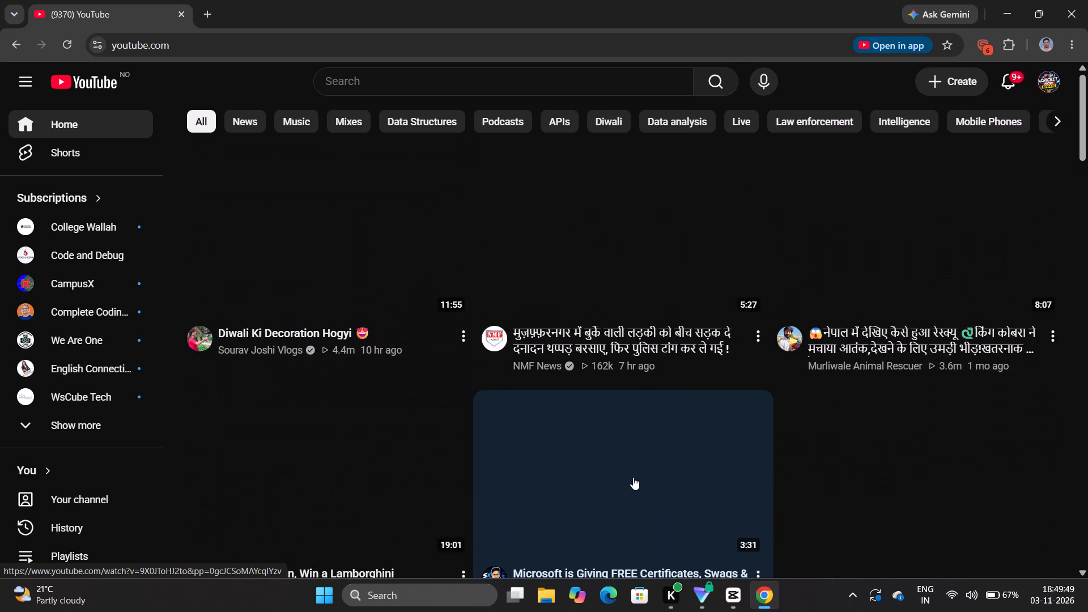
{"action": "scroll", "coordinate": [633, 477], "scroll_direction": "right", "scroll_amount": 1}
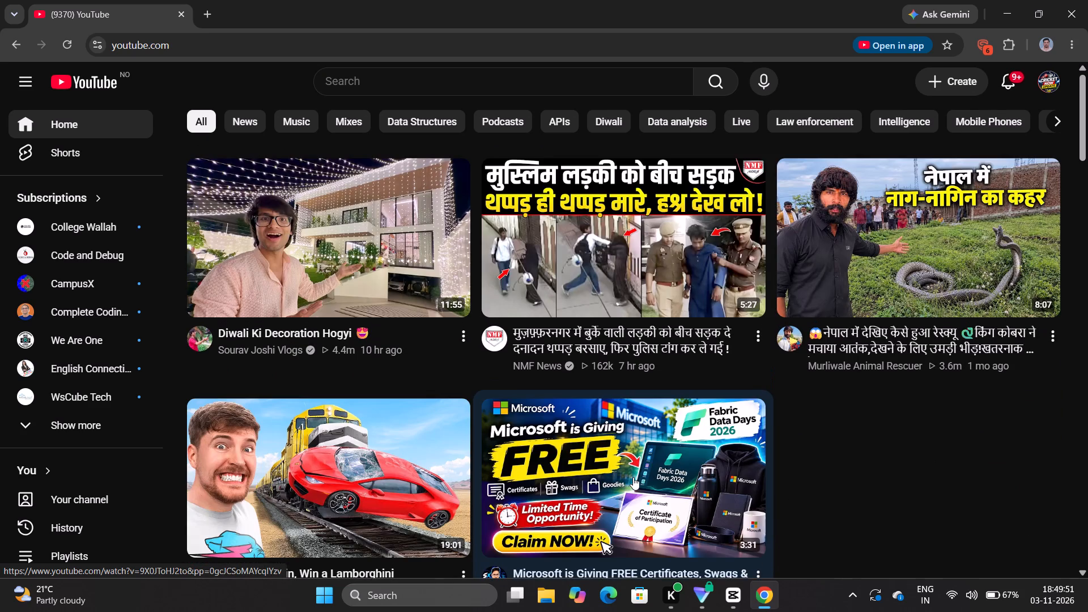
{"action": "scroll", "coordinate": [633, 477], "scroll_direction": "right", "scroll_amount": 2}
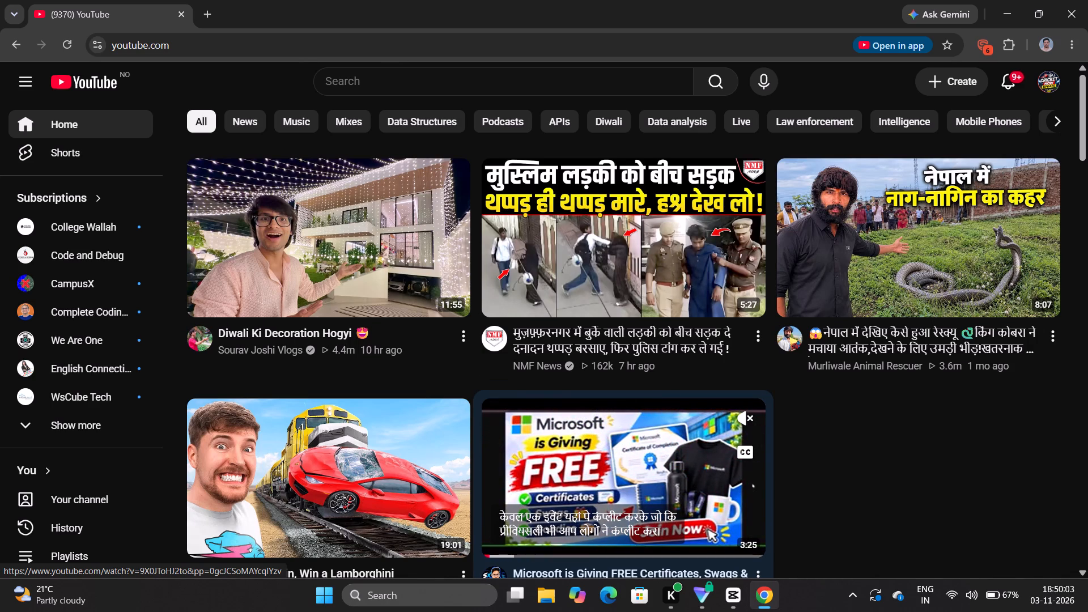
{"action": "scroll", "coordinate": [633, 477], "scroll_direction": "right", "scroll_amount": 1}
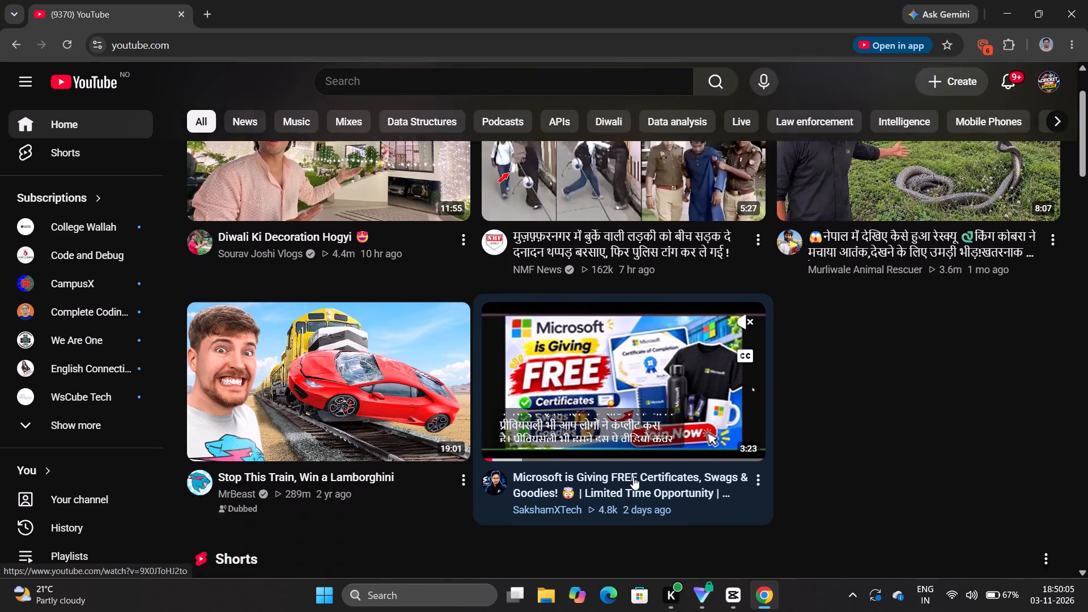
{"action": "scroll", "coordinate": [633, 477], "scroll_direction": "right", "scroll_amount": 1}
{"action": "scroll", "coordinate": [534, 477], "scroll_direction": "down", "scroll_amount": 3}
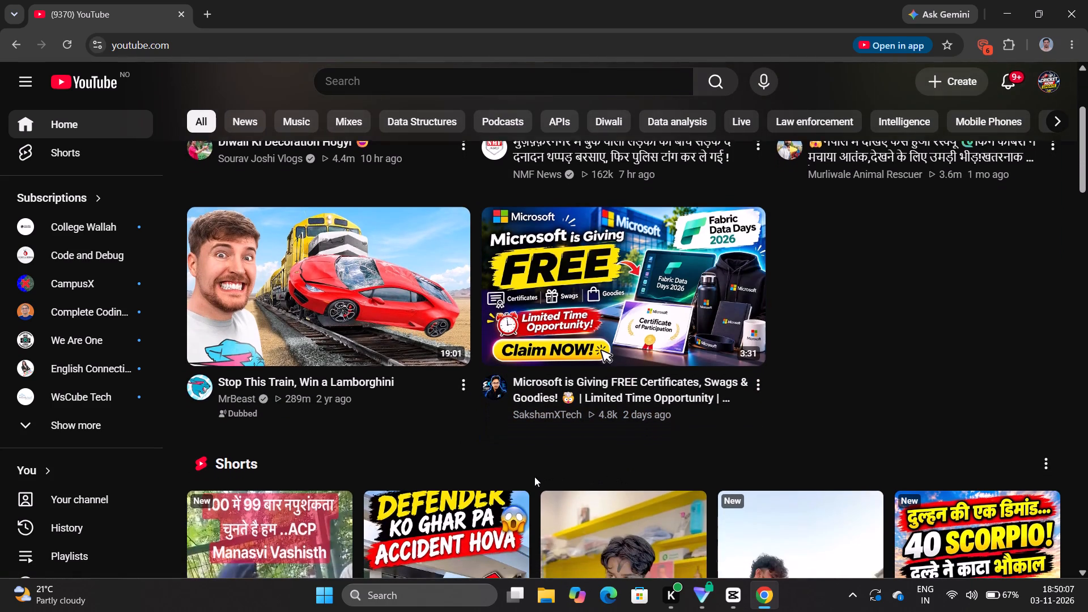
{"action": "scroll", "coordinate": [534, 477], "scroll_direction": "down", "scroll_amount": 3}
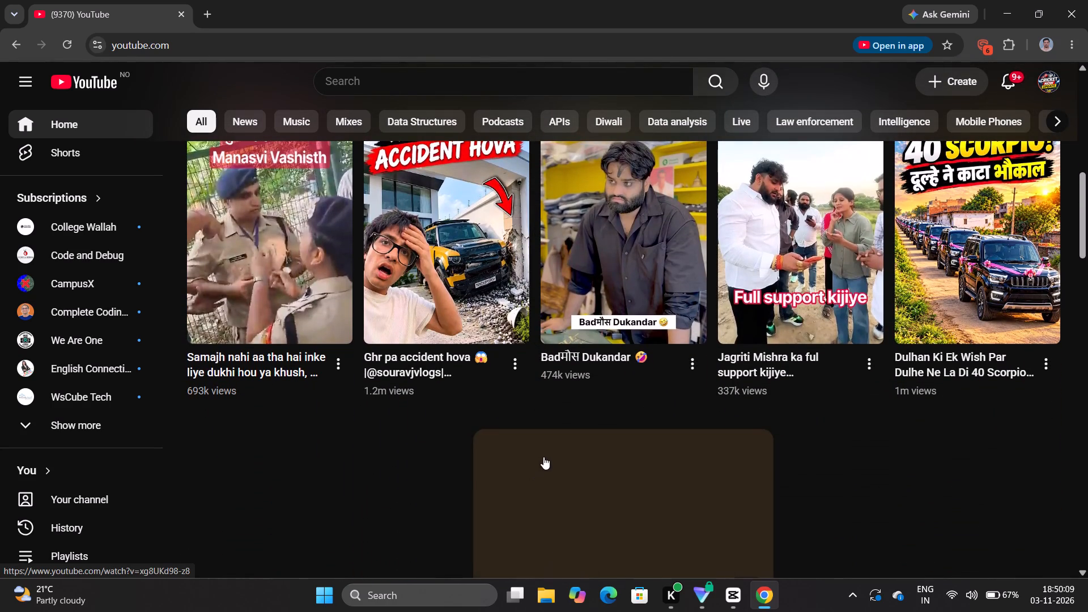
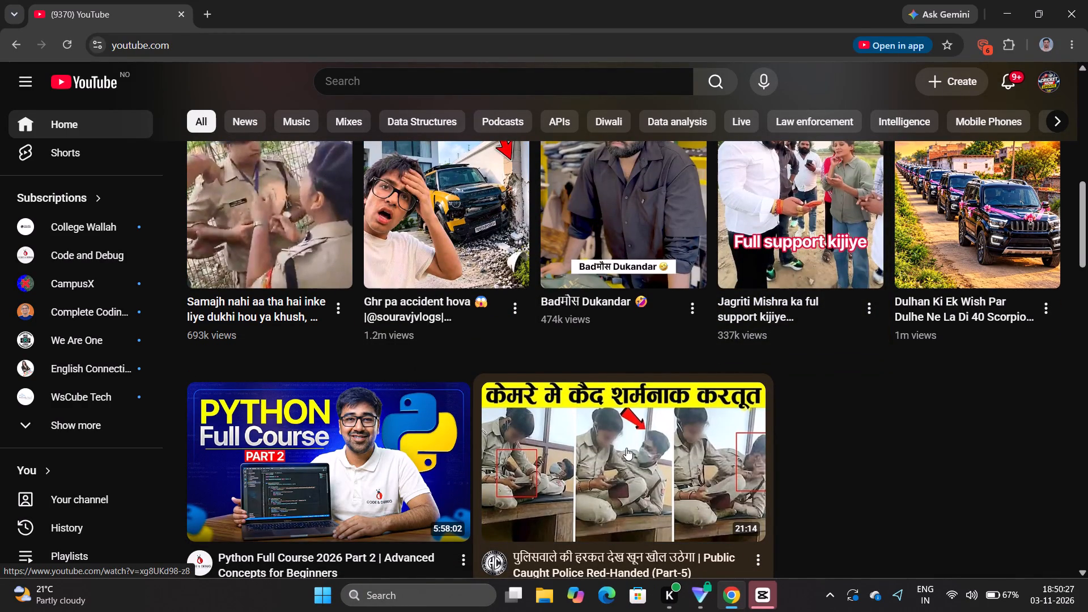
Browse further through the recommended videos and Shorts on the YouTube home feed.
{"action": "scroll", "coordinate": [626, 448], "scroll_direction": "down", "scroll_amount": 1}
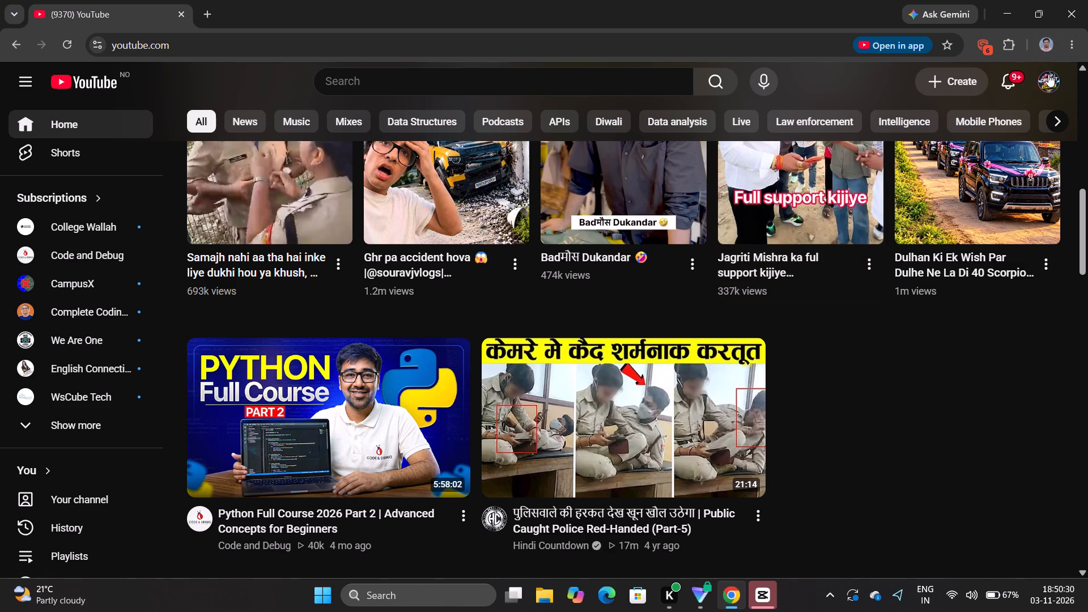
{"action": "scroll", "coordinate": [645, 224], "scroll_direction": "up", "scroll_amount": 2}
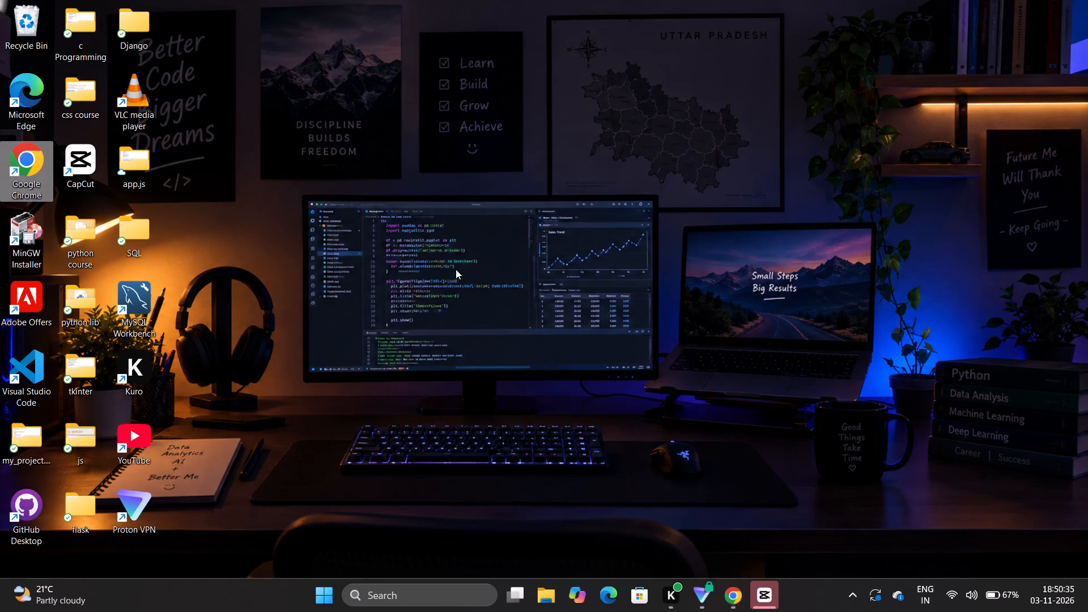
Open Google Chrome from the desktop with the saved user profile labelled Vinay.
{"action": "double_click", "coordinate": [6, 164]}
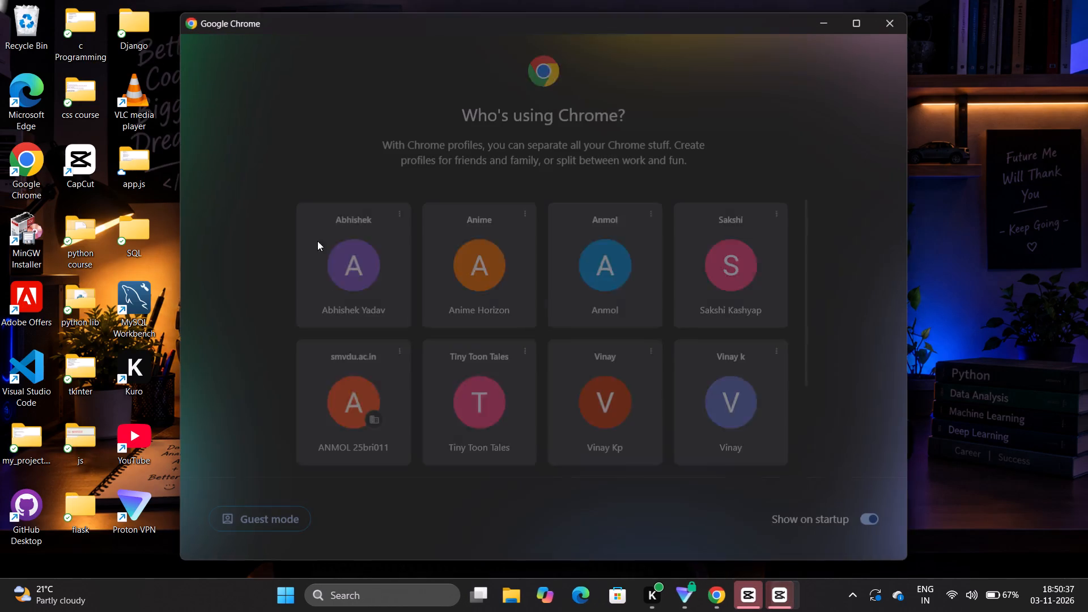
{"action": "left_click", "coordinate": [635, 385]}
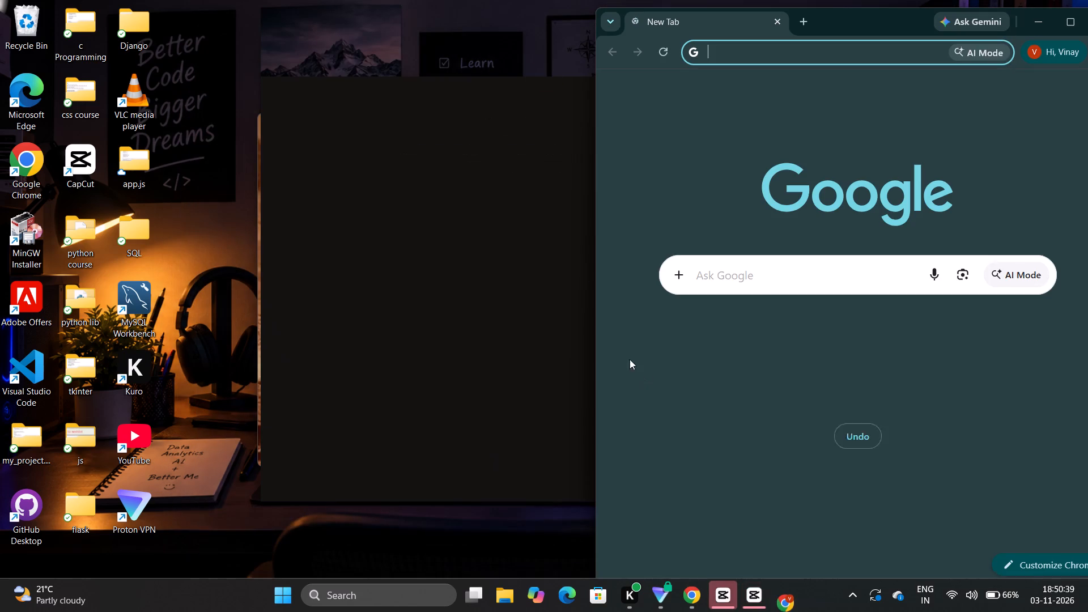
Search Google for the suggested entry "you tube" and open the YouTube site from the results.
{"action": "left_click", "coordinate": [766, 285]}
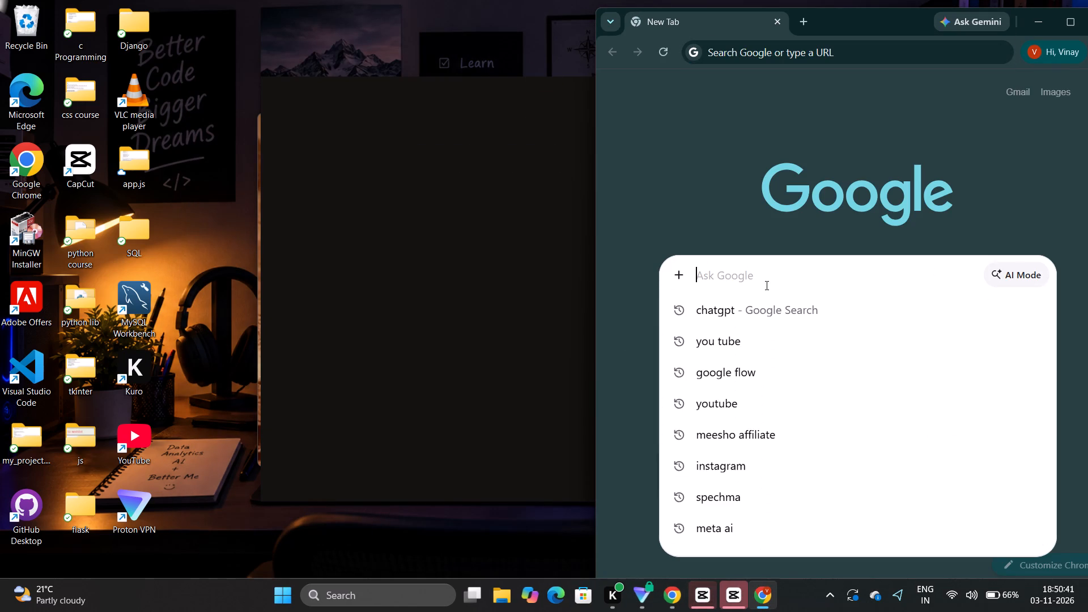
{"action": "left_click", "coordinate": [748, 340]}
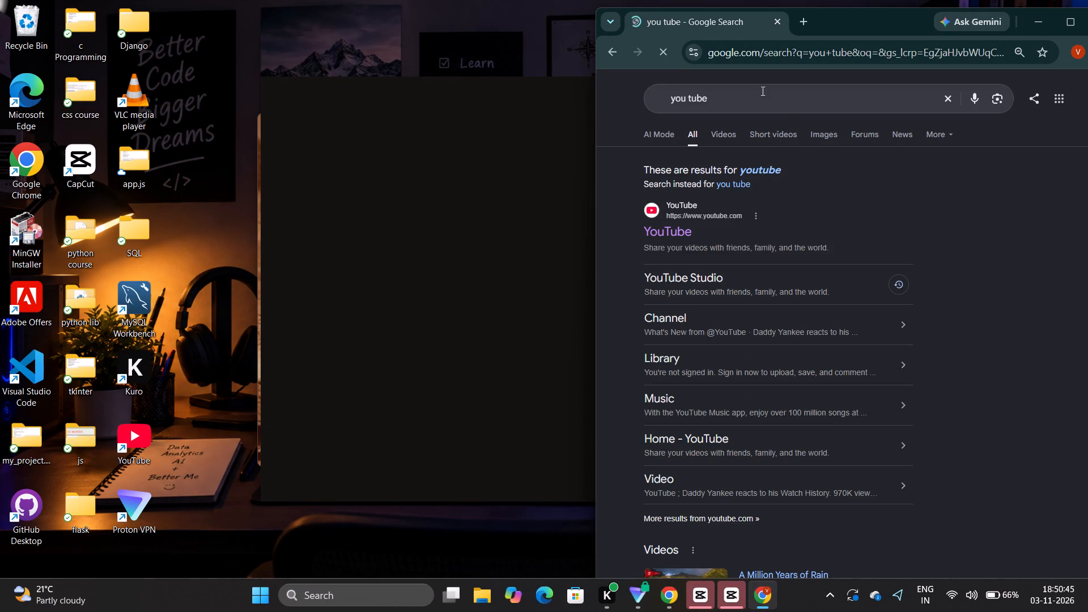
{"action": "left_click", "coordinate": [660, 229]}
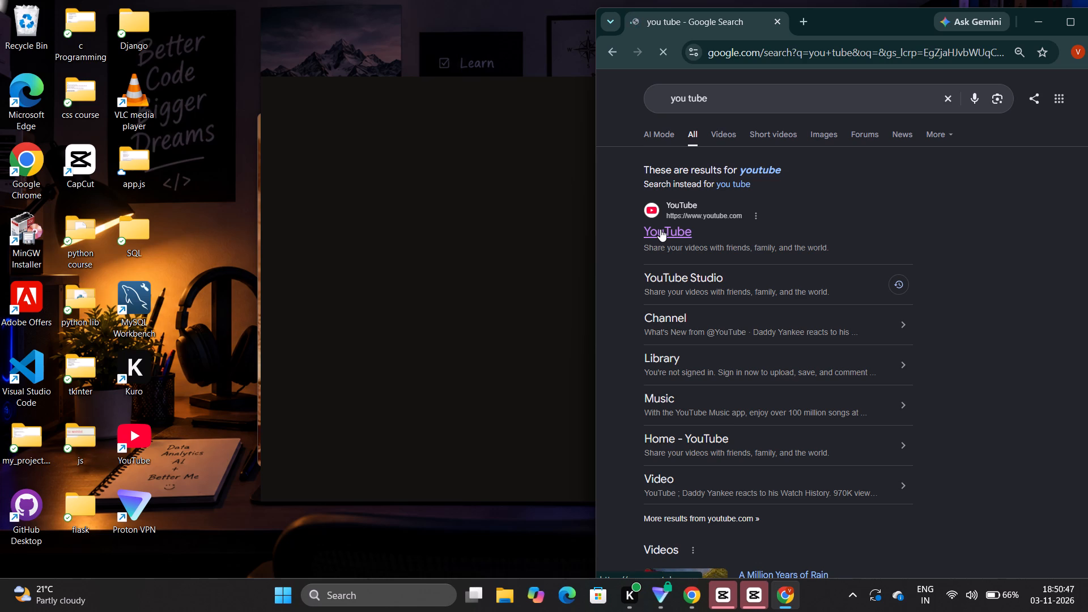
{"action": "left_click", "coordinate": [660, 229]}
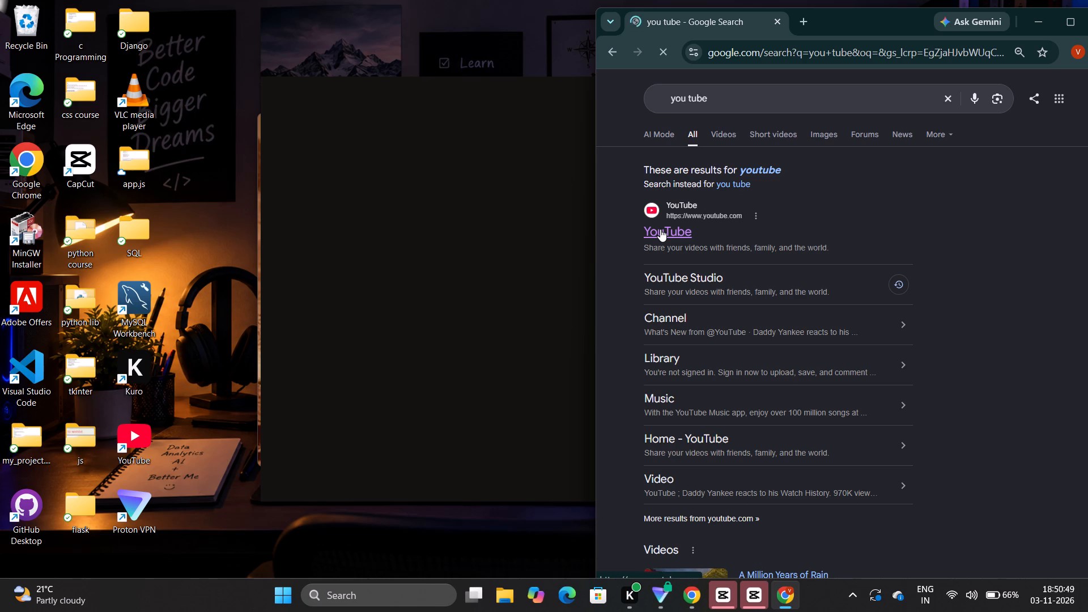
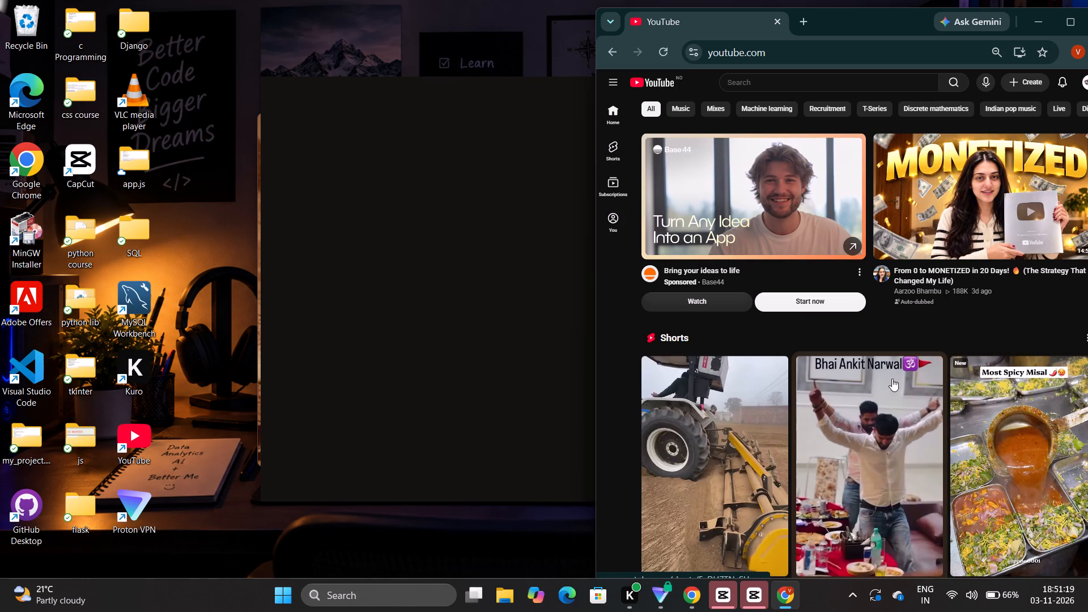
Play the home feed preview of "From 0 to MONETIZED in 20 Days!" with sound on.
{"action": "scroll", "coordinate": [882, 427], "scroll_direction": "down", "scroll_amount": 1}
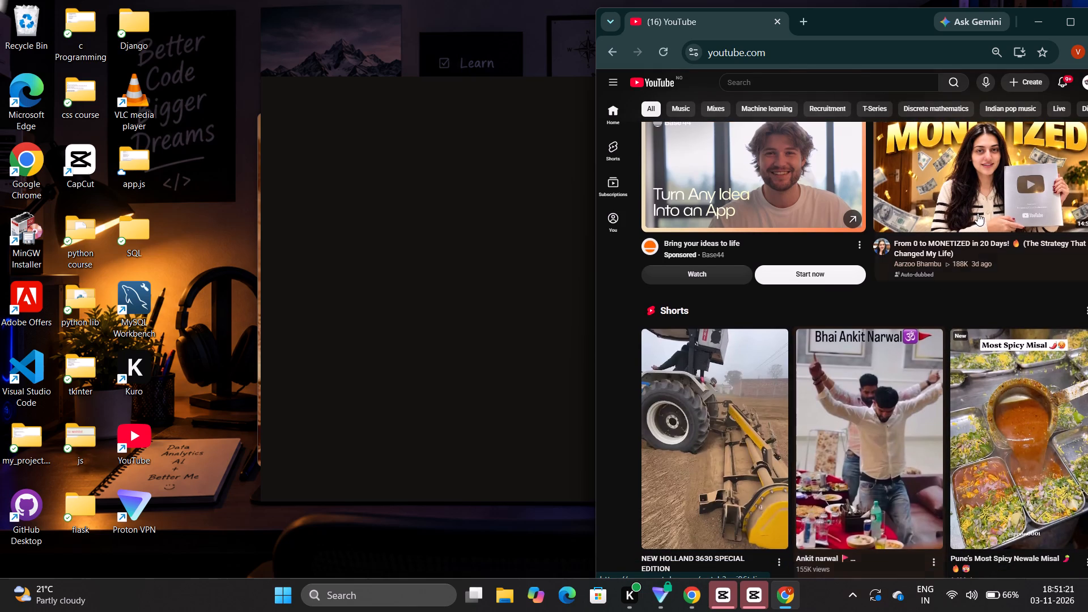
{"action": "scroll", "coordinate": [986, 194], "scroll_direction": "left", "scroll_amount": 1}
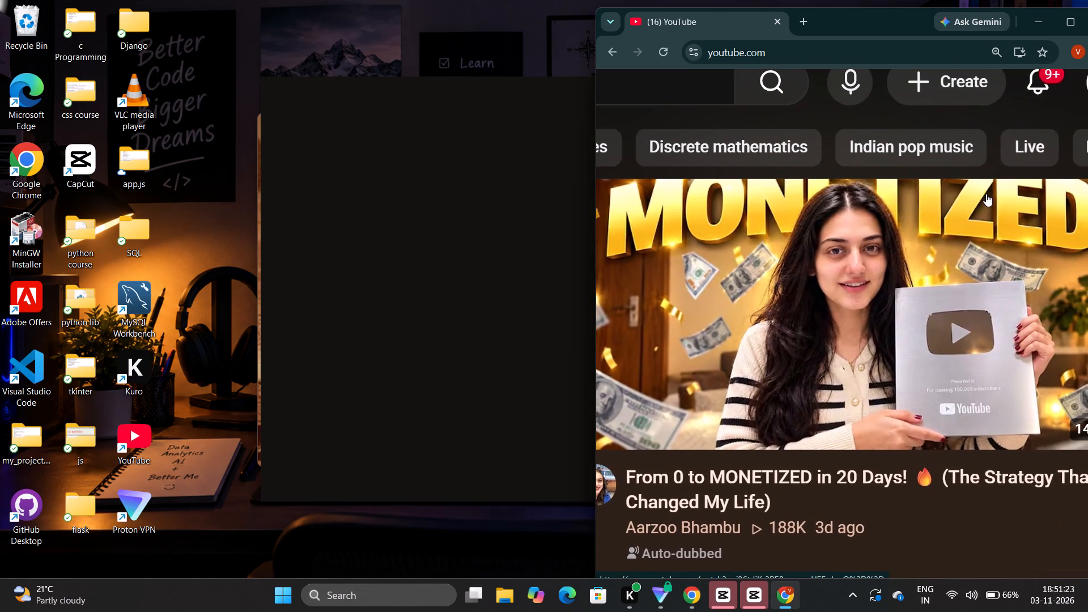
{"action": "scroll", "coordinate": [986, 194], "scroll_direction": "left", "scroll_amount": 1}
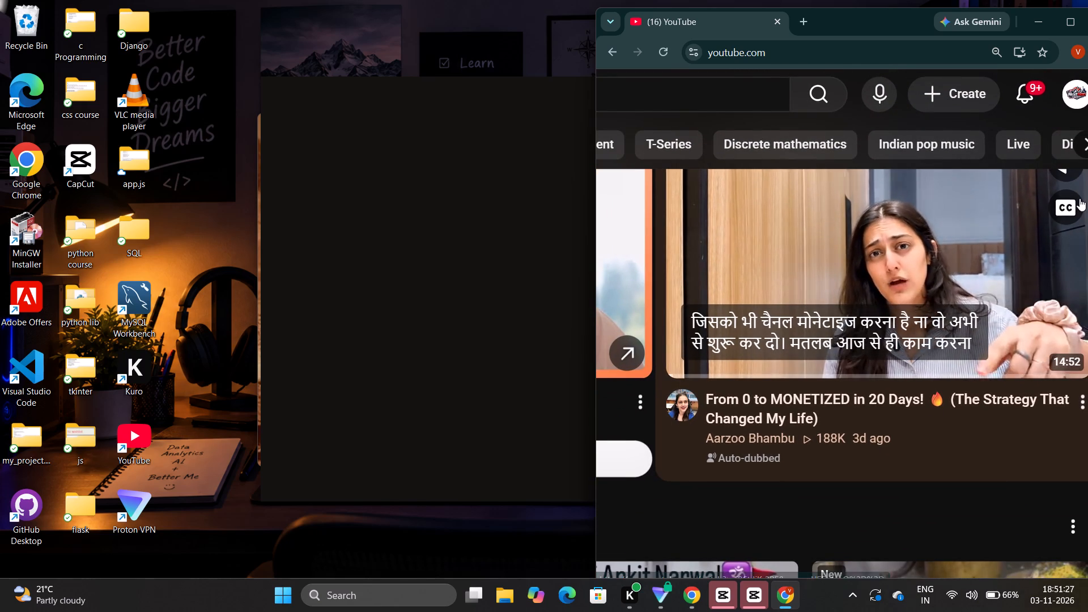
{"action": "left_click", "coordinate": [1079, 198]}
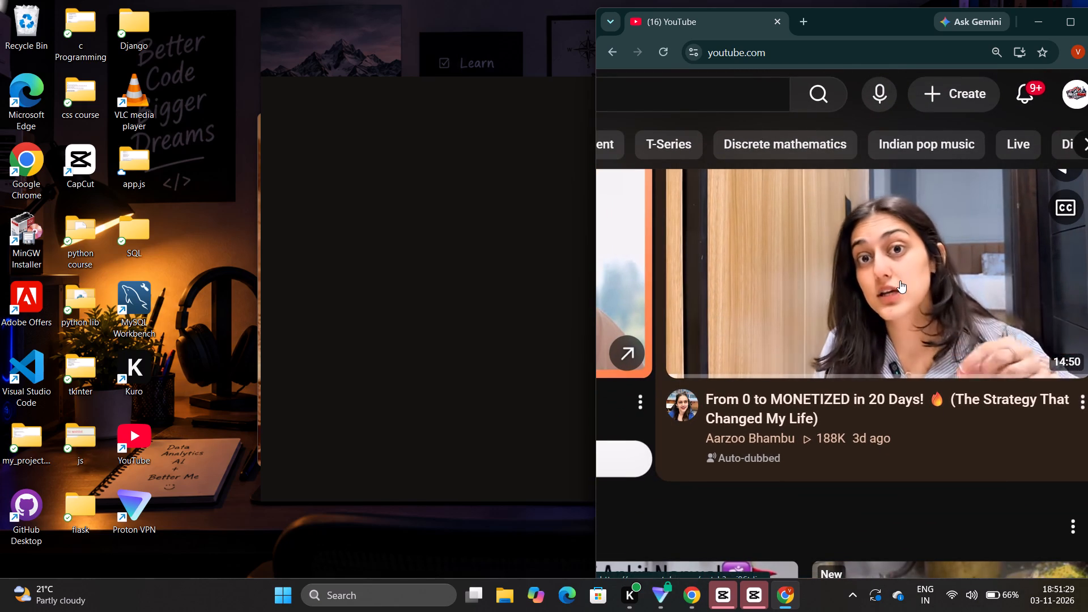
Turn on the sound of the "From 0 to MONETIZED in 20 Days!" preview in the home feed.
{"action": "scroll", "coordinate": [900, 280], "scroll_direction": "up", "scroll_amount": 1}
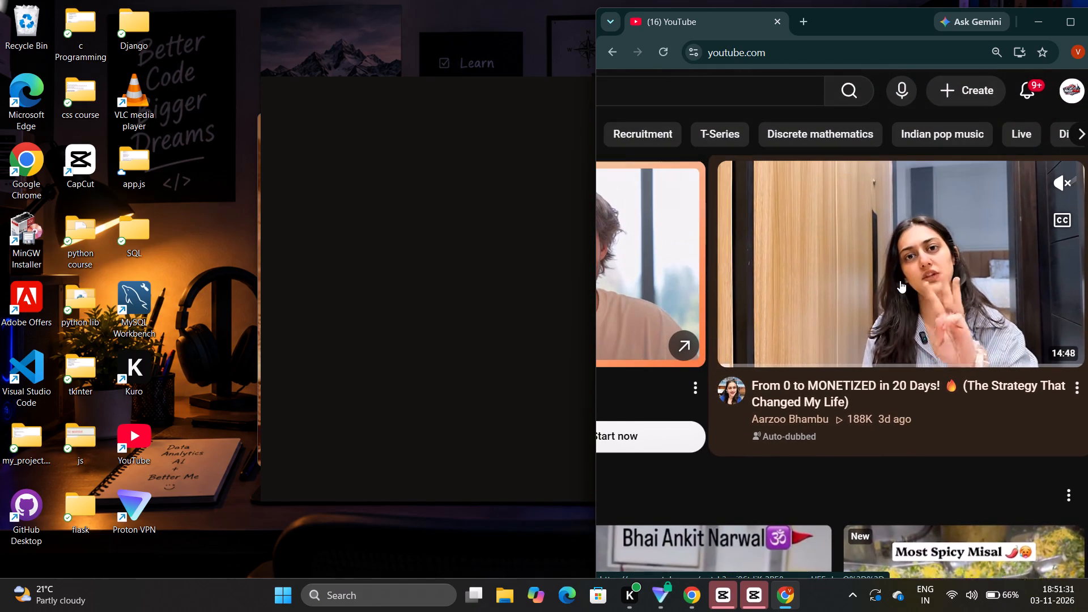
{"action": "scroll", "coordinate": [900, 280], "scroll_direction": "up", "scroll_amount": 1}
{"action": "left_click", "coordinate": [1063, 197]}
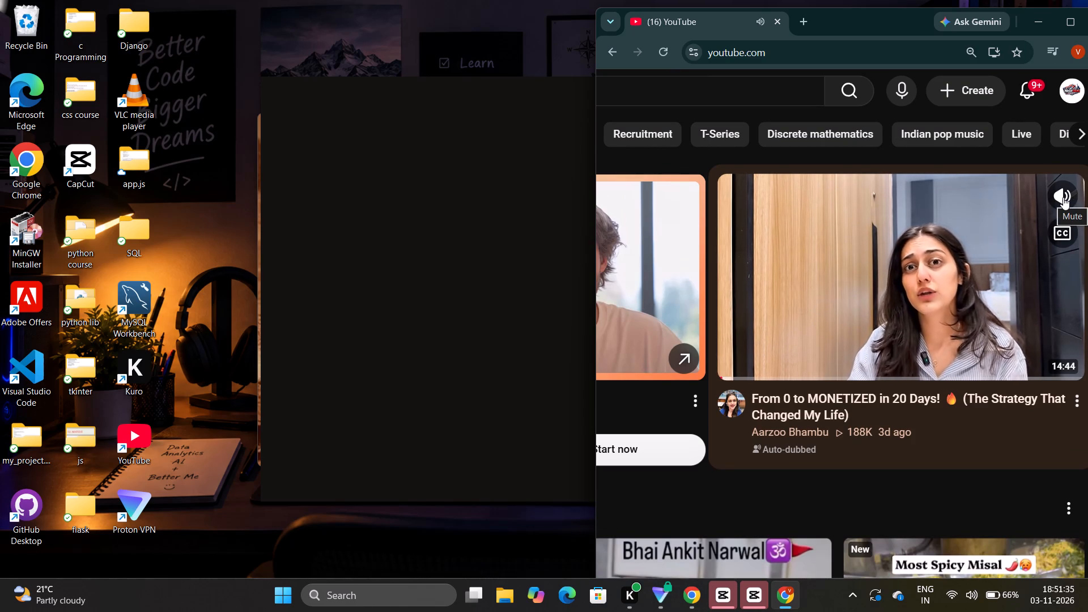
{"action": "scroll", "coordinate": [1047, 229], "scroll_direction": "up", "scroll_amount": 1}
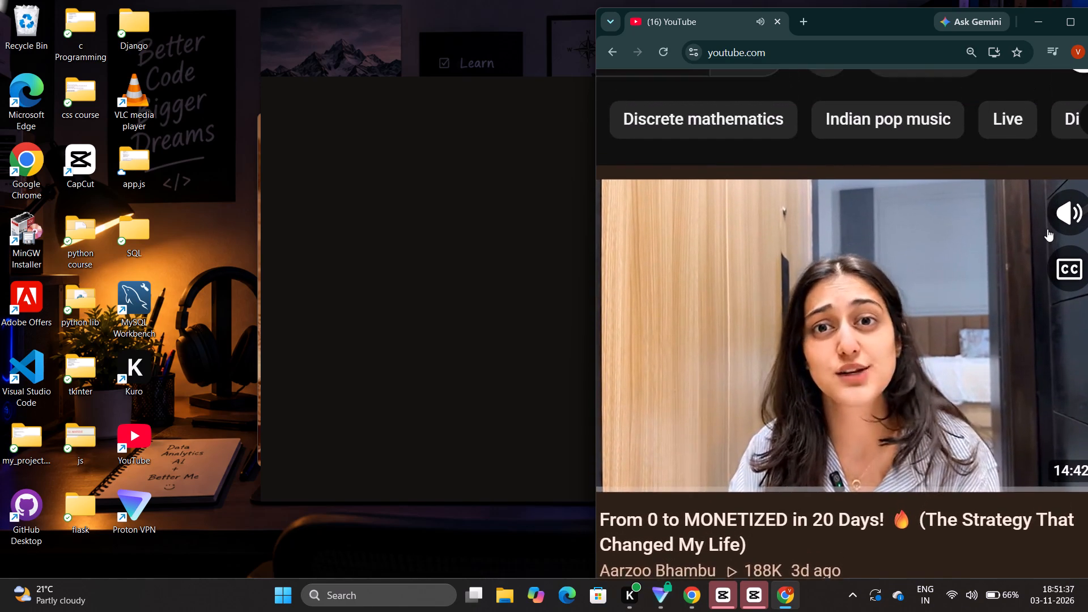
{"action": "scroll", "coordinate": [1047, 229], "scroll_direction": "up", "scroll_amount": 1}
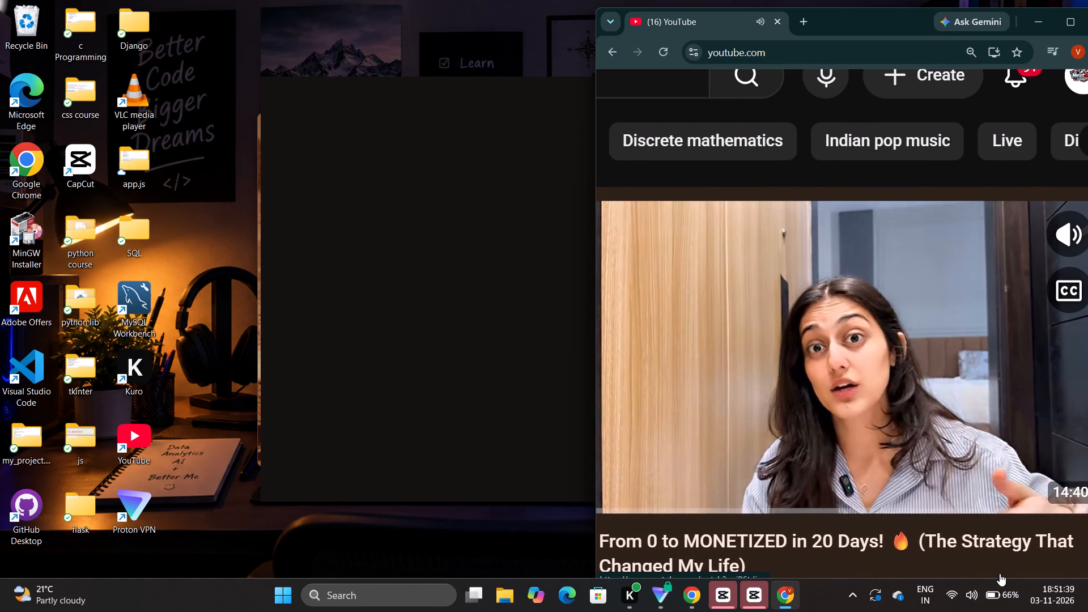
Lower the Windows system volume slightly from its maximum and dismiss the quick settings.
{"action": "left_click", "coordinate": [992, 586]}
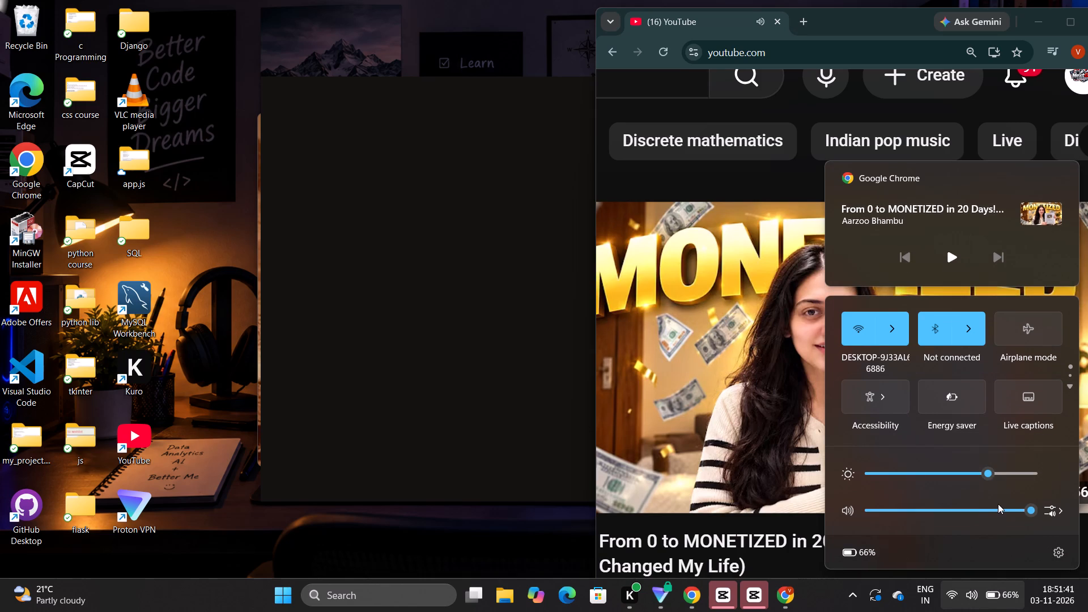
{"action": "left_click", "coordinate": [992, 506]}
{"action": "left_click", "coordinate": [522, 552]}
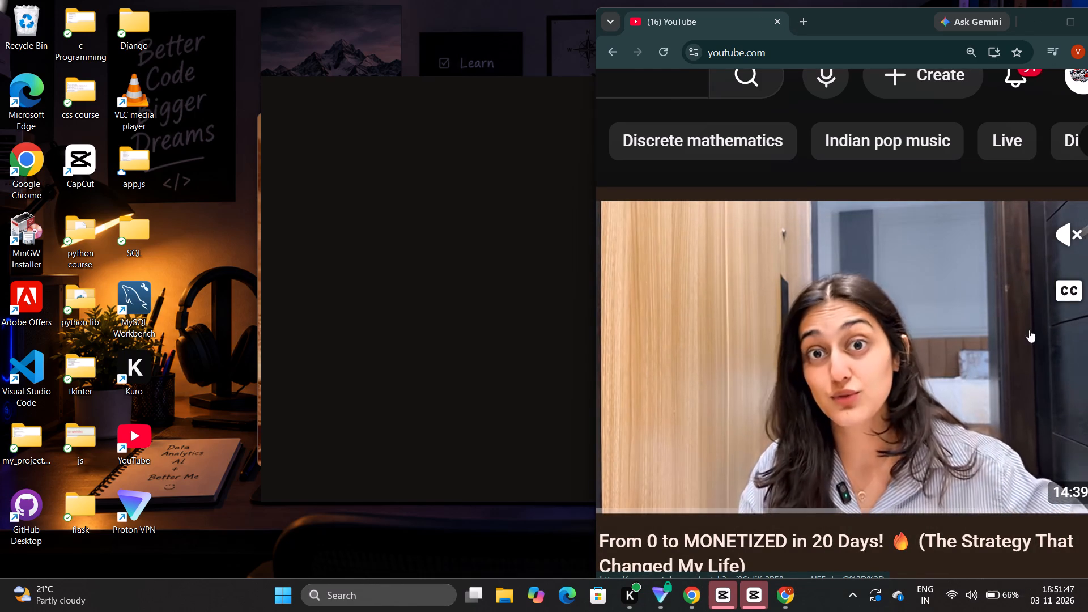
Unmute the "From 0 to MONETIZED in 20 Days!" preview again and keep it playing in the feed.
{"action": "left_click", "coordinate": [1069, 245]}
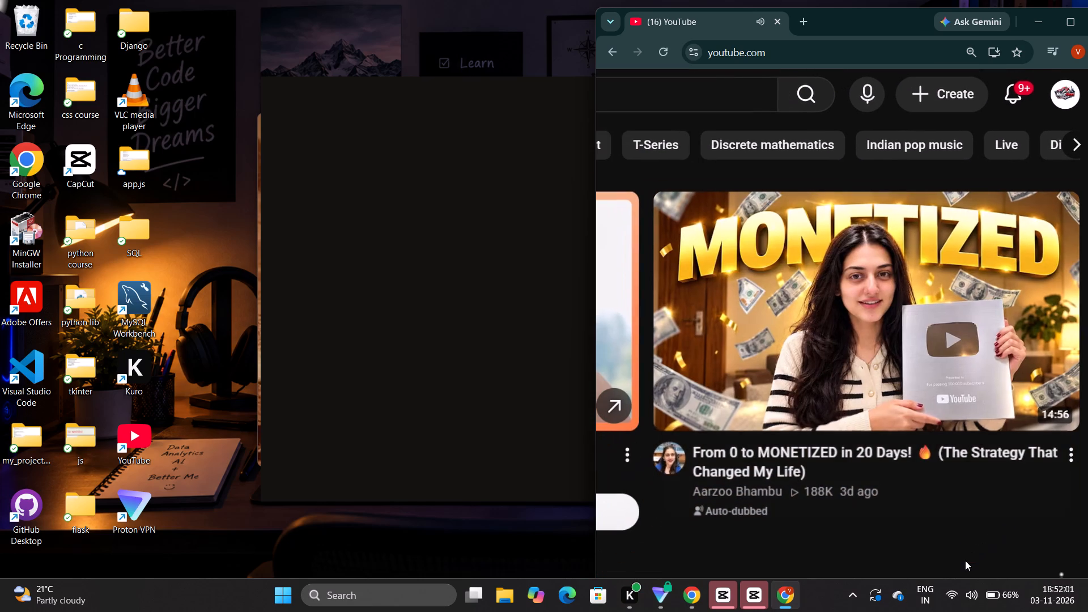
{"action": "scroll", "coordinate": [946, 475], "scroll_direction": "up", "scroll_amount": 1}
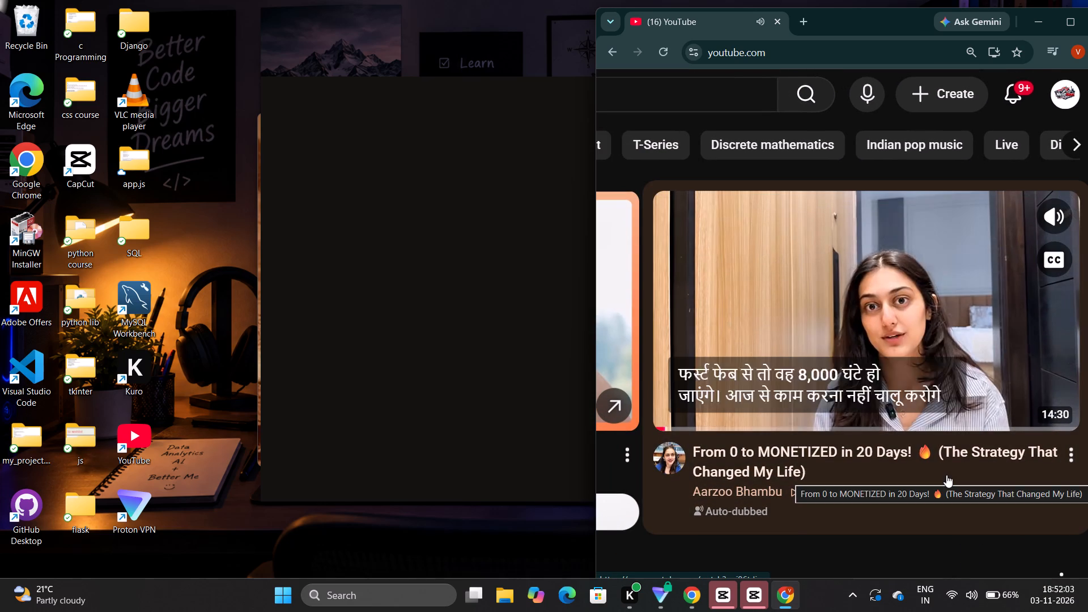
Watch the enlarged preview of the "From 0 to MONETIZED in 20 Days!" video with its captions.
{"action": "scroll", "coordinate": [946, 475], "scroll_direction": "up", "scroll_amount": 2}
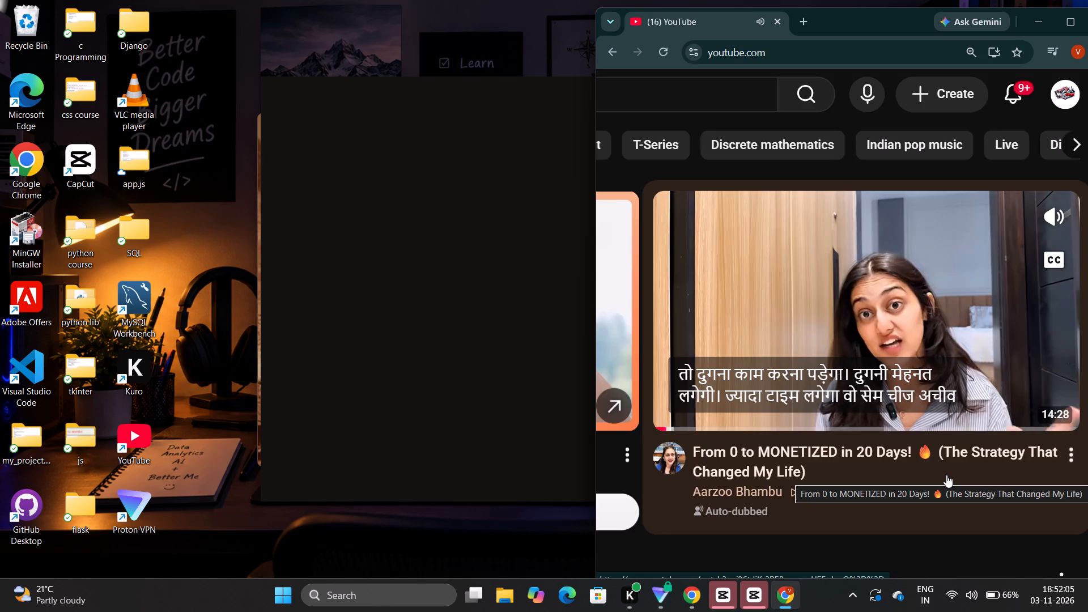
{"action": "scroll", "coordinate": [946, 475], "scroll_direction": "up", "scroll_amount": 1}
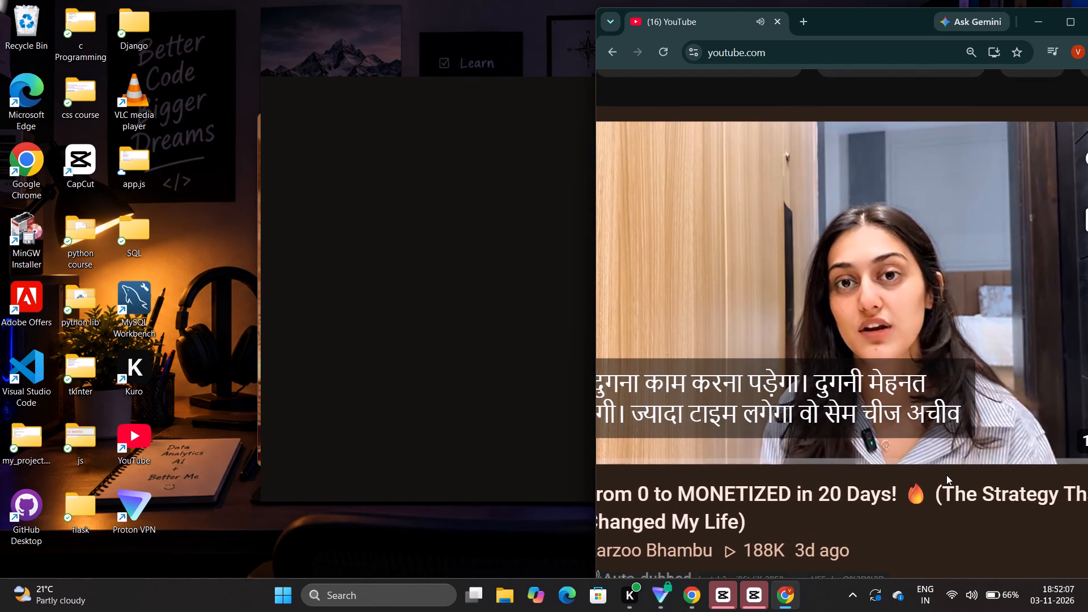
{"action": "scroll", "coordinate": [946, 475], "scroll_direction": "left", "scroll_amount": 1}
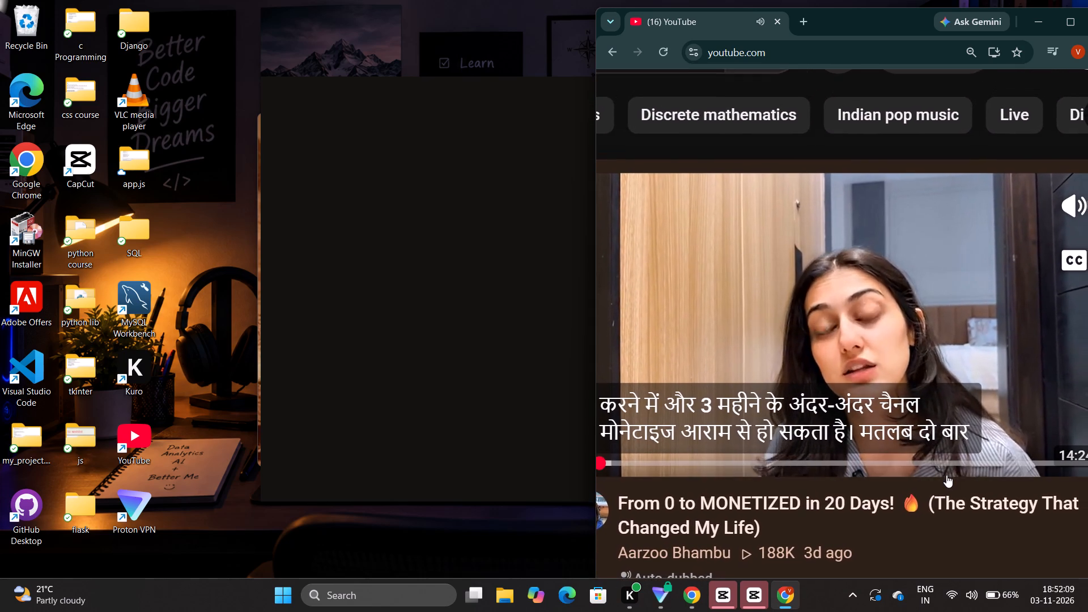
{"action": "scroll", "coordinate": [946, 475], "scroll_direction": "left", "scroll_amount": 2}
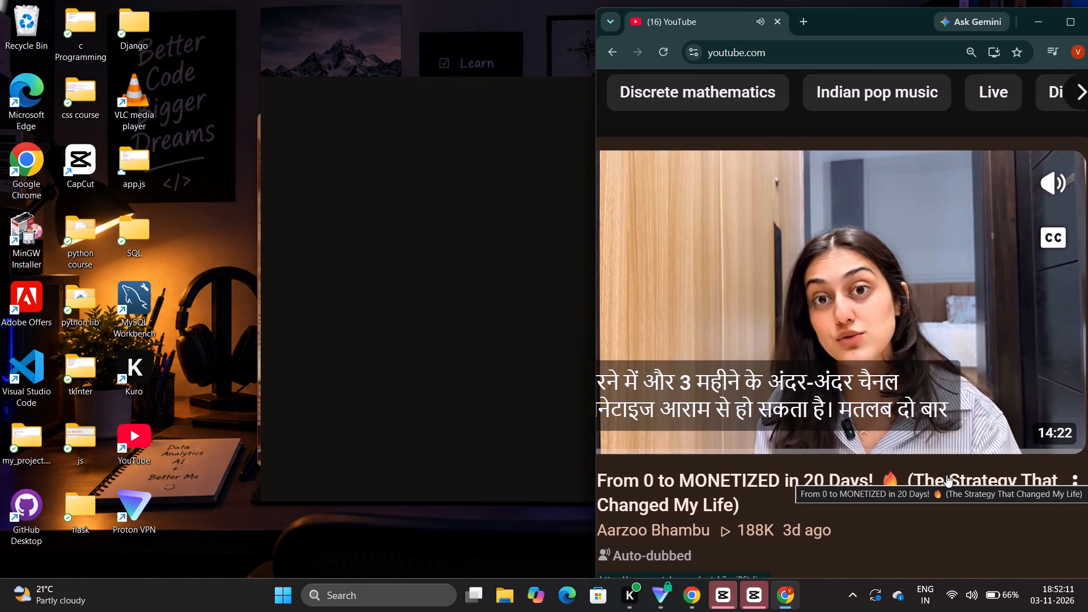
{"action": "scroll", "coordinate": [946, 475], "scroll_direction": "left", "scroll_amount": 2}
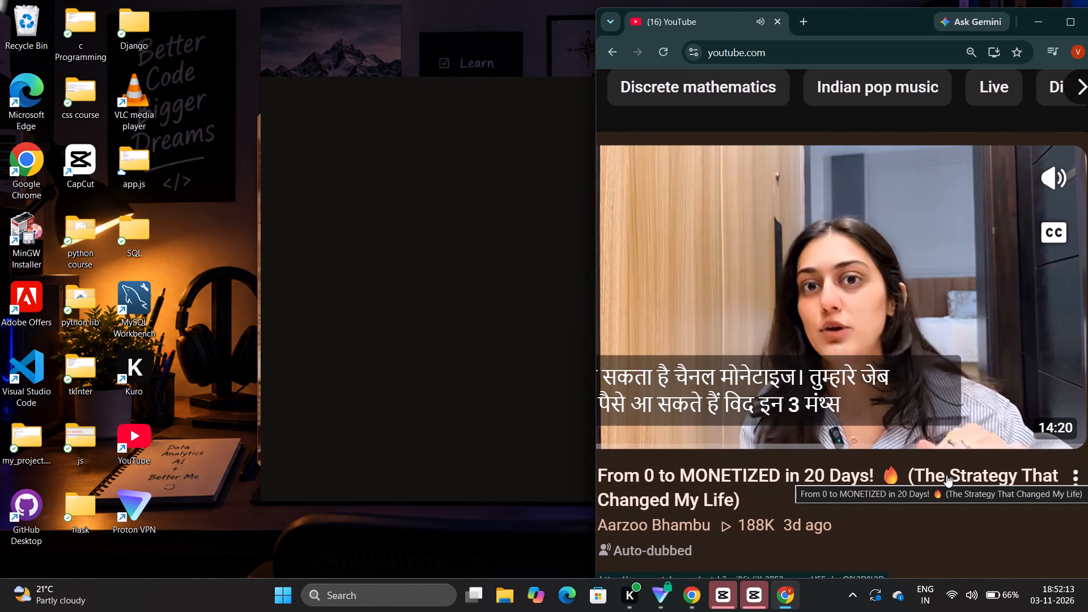
{"action": "scroll", "coordinate": [946, 475], "scroll_direction": "left", "scroll_amount": 2}
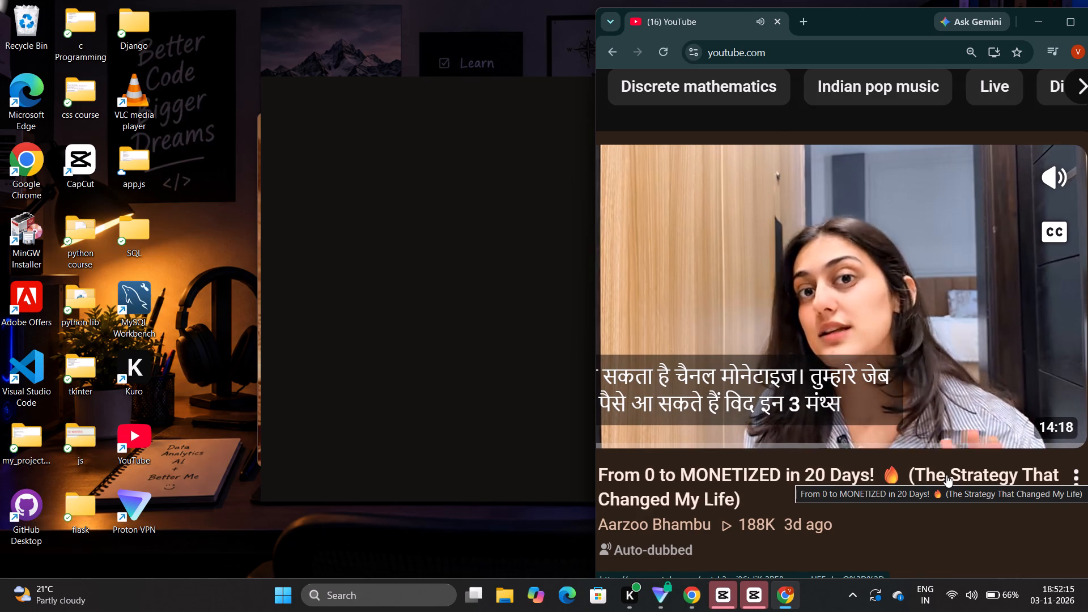
{"action": "scroll", "coordinate": [946, 475], "scroll_direction": "left", "scroll_amount": 2}
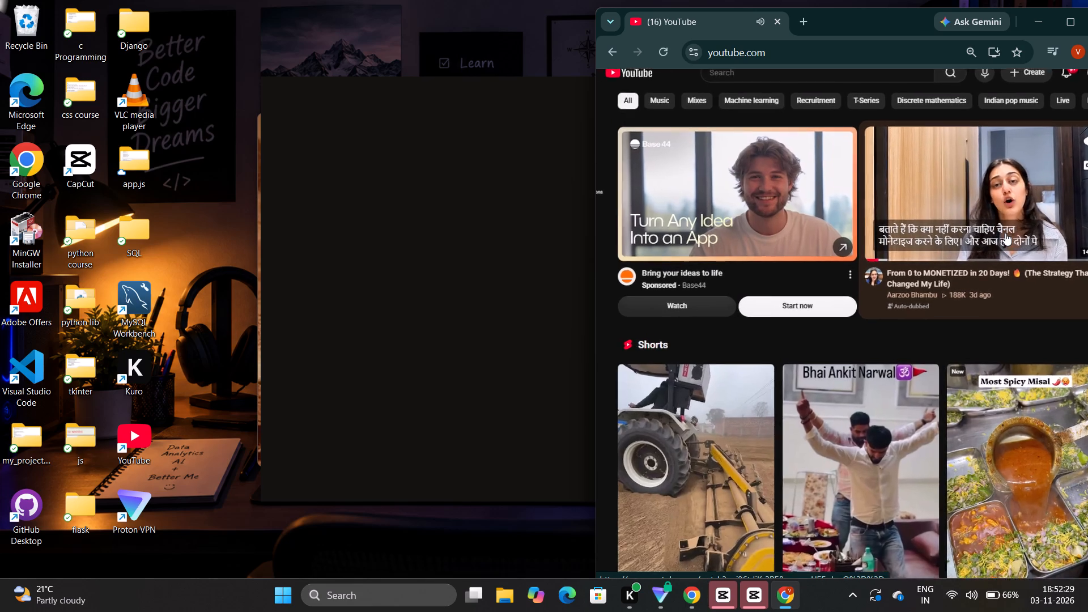
{"action": "scroll", "coordinate": [1005, 233], "scroll_direction": "up", "scroll_amount": 5}
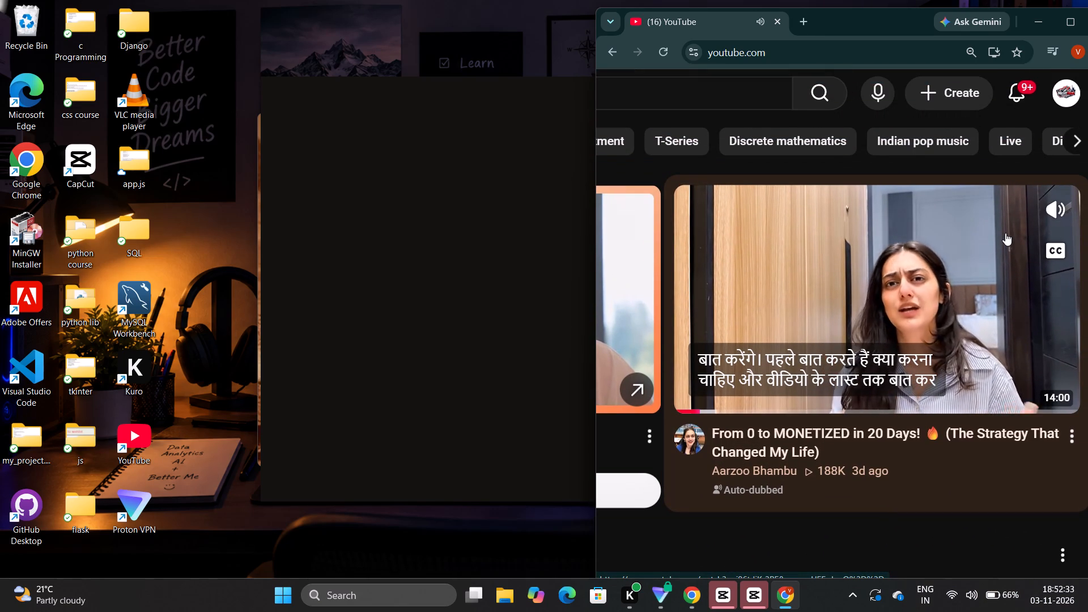
{"action": "scroll", "coordinate": [1005, 233], "scroll_direction": "up", "scroll_amount": 1}
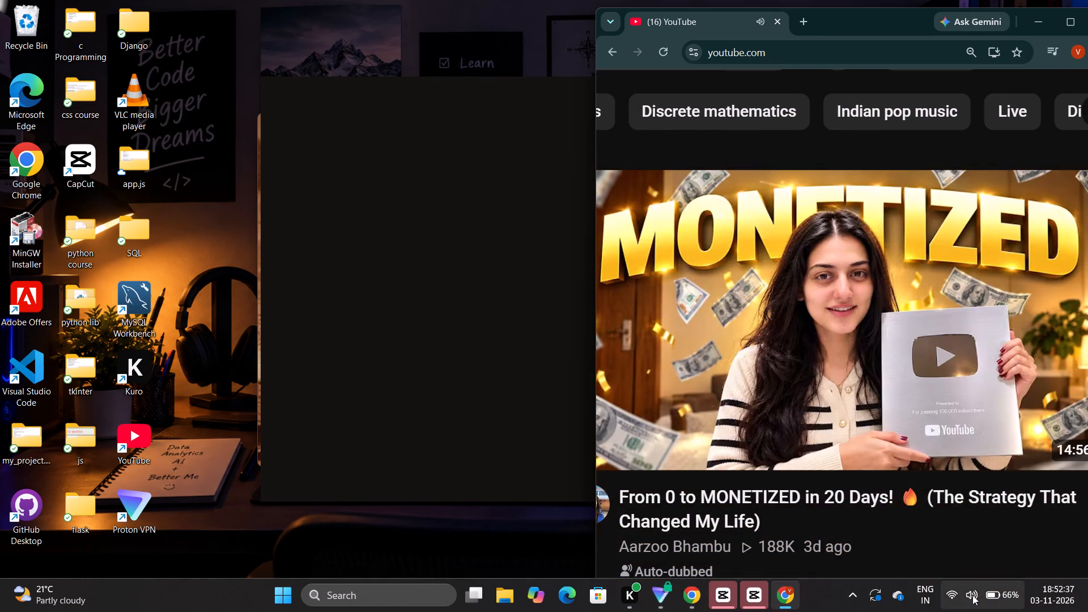
Set the system sound volume to 60.
{"action": "left_click", "coordinate": [972, 595]}
{"action": "left_click", "coordinate": [967, 509]}
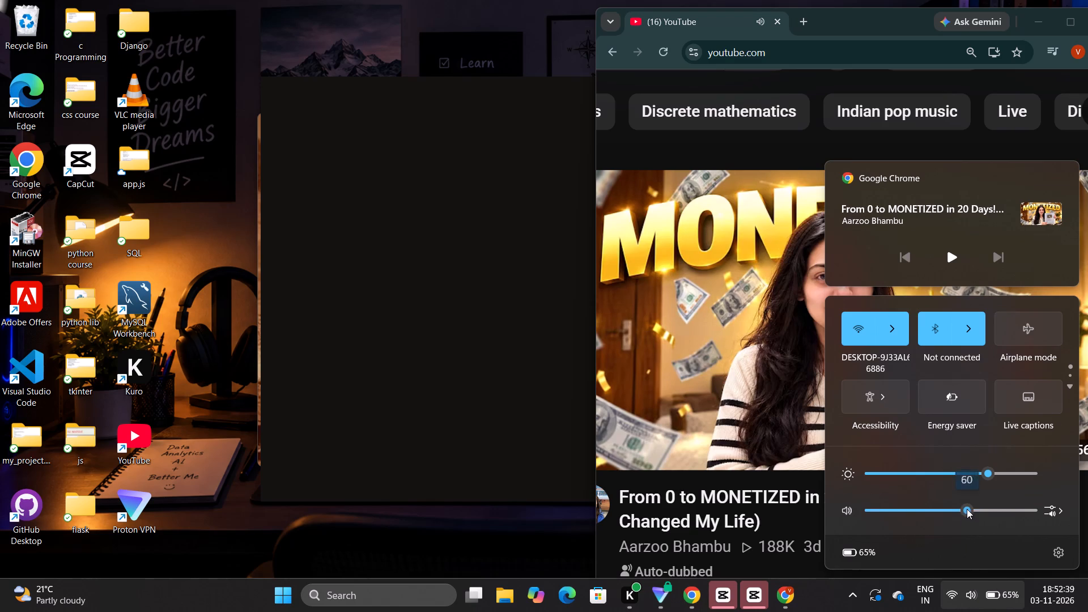
{"action": "left_click", "coordinate": [463, 554]}
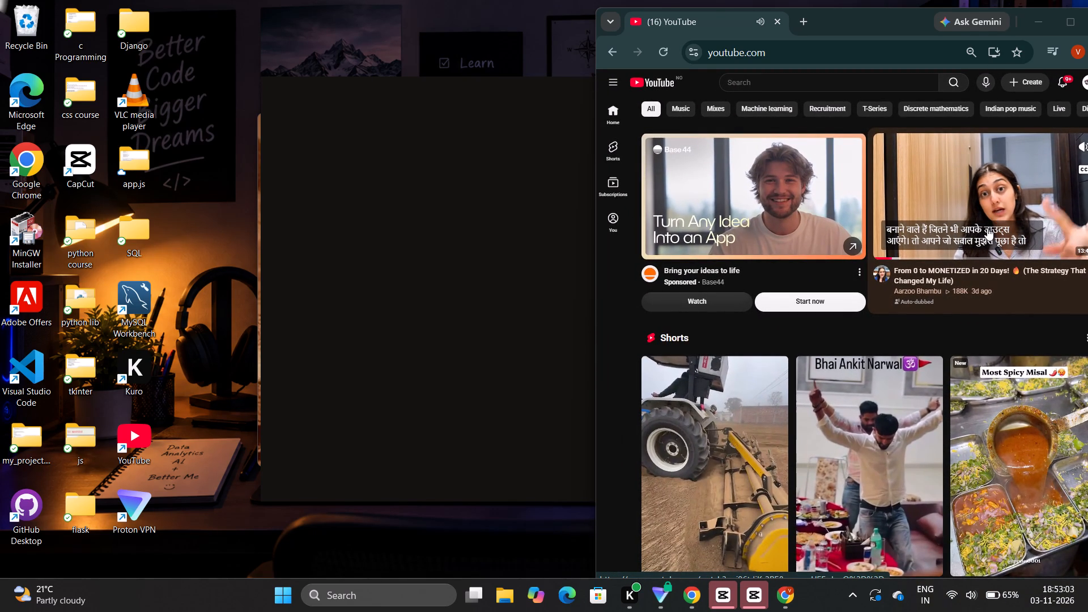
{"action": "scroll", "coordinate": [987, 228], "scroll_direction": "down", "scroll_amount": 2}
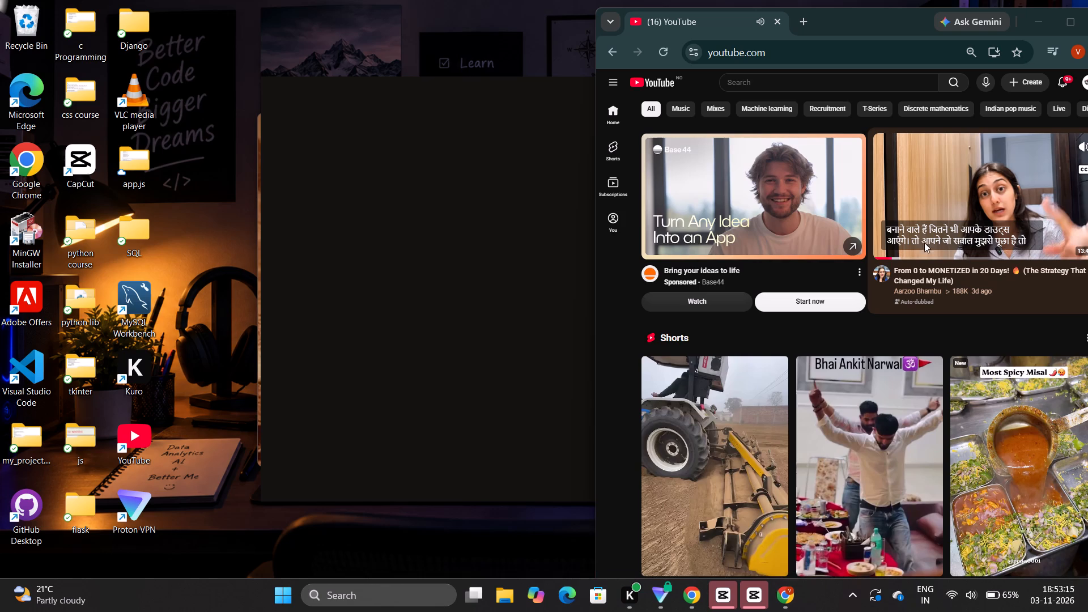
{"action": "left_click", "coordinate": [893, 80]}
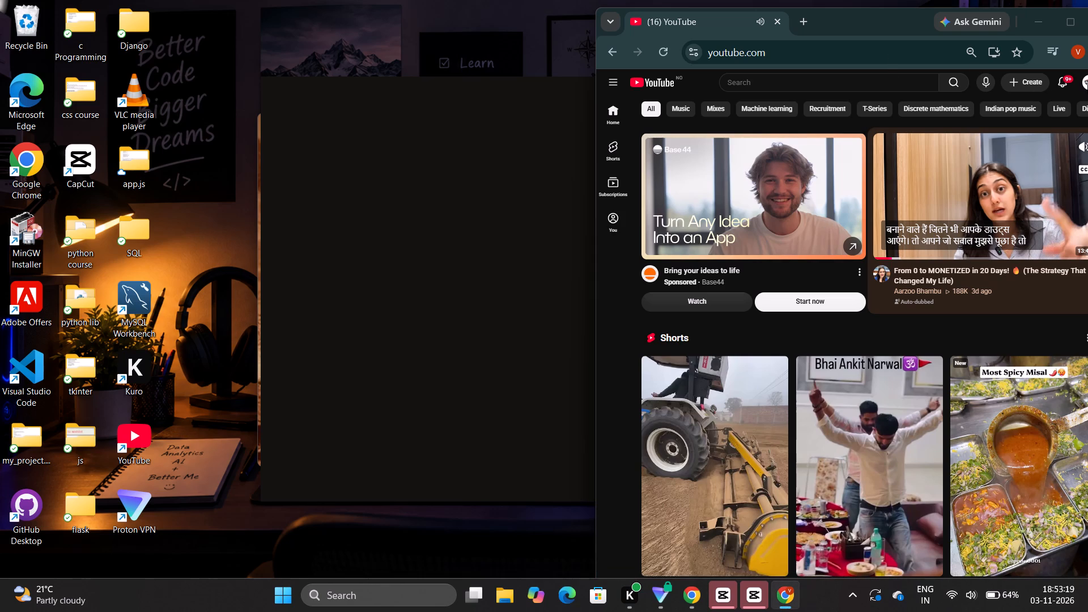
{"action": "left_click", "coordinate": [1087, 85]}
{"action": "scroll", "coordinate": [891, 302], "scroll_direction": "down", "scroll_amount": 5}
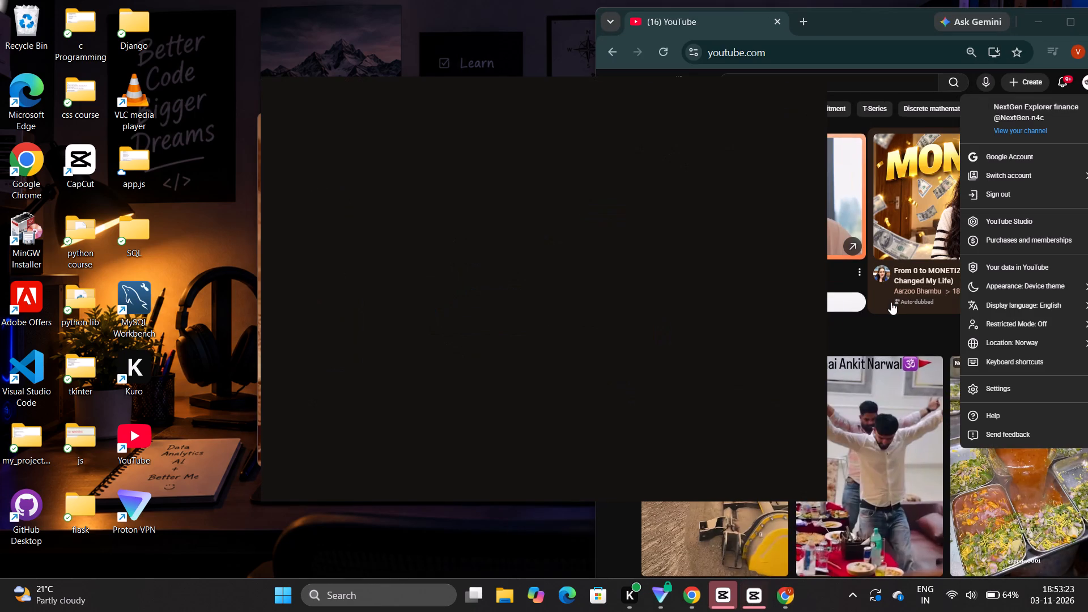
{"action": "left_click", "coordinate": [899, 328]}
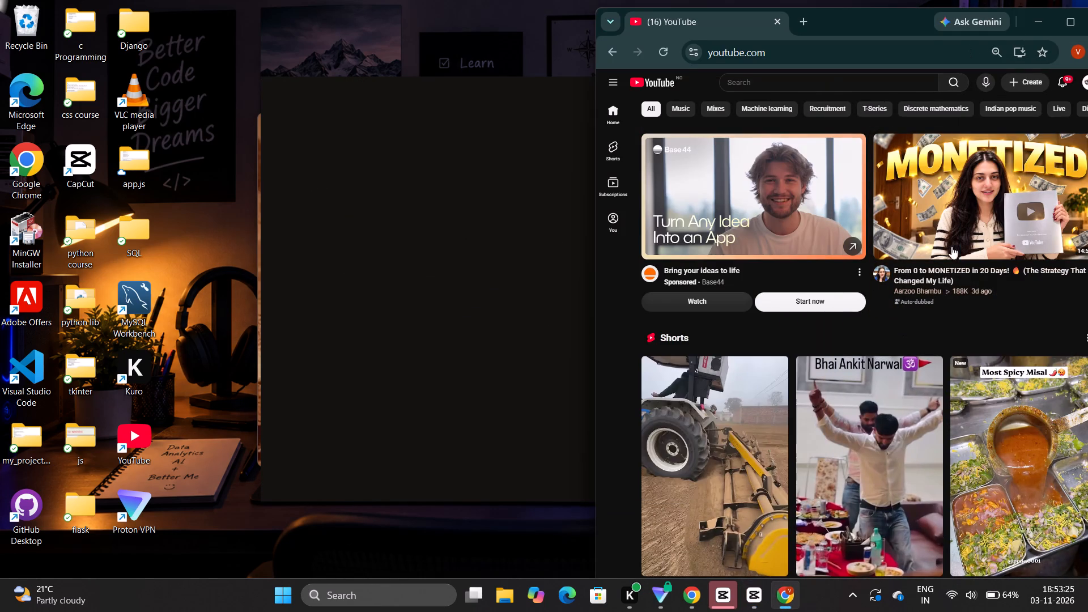
Open the signed-in account's own YouTube channel page, NextGen Explorer finance.
{"action": "left_click", "coordinate": [1087, 83]}
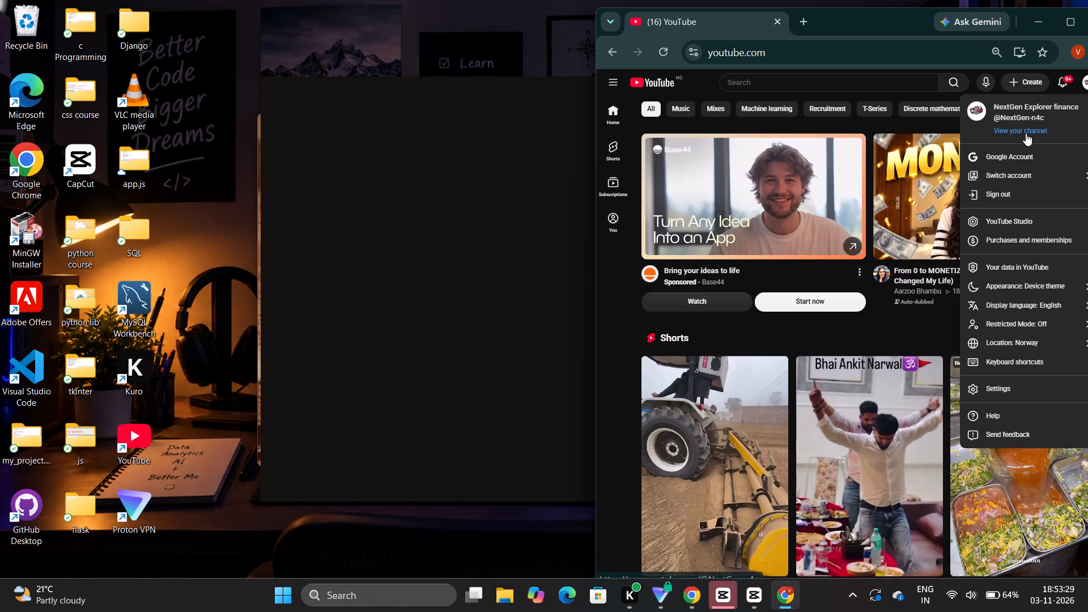
{"action": "left_click", "coordinate": [1026, 133]}
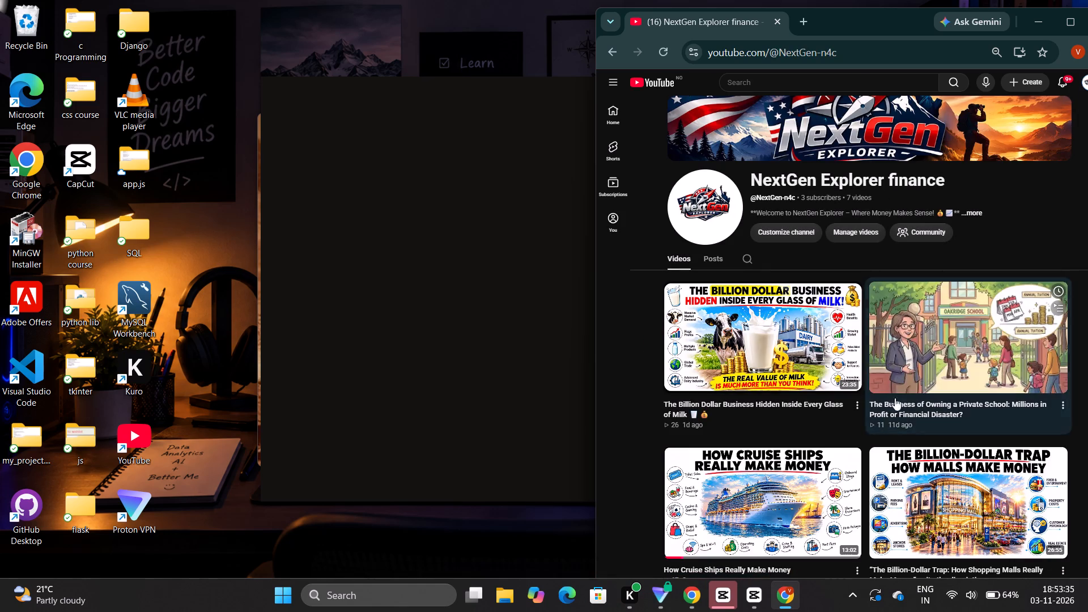
Look through the videos uploaded to the NextGen Explorer finance channel, with the browser window maximized.
{"action": "scroll", "coordinate": [802, 402], "scroll_direction": "down", "scroll_amount": 2}
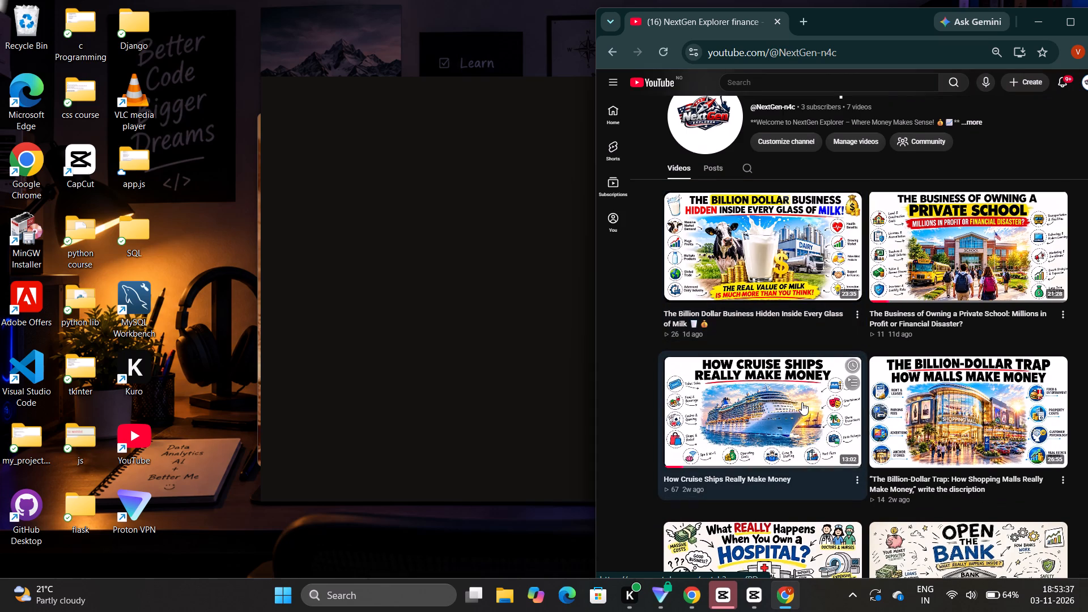
{"action": "scroll", "coordinate": [802, 402], "scroll_direction": "down", "scroll_amount": 2}
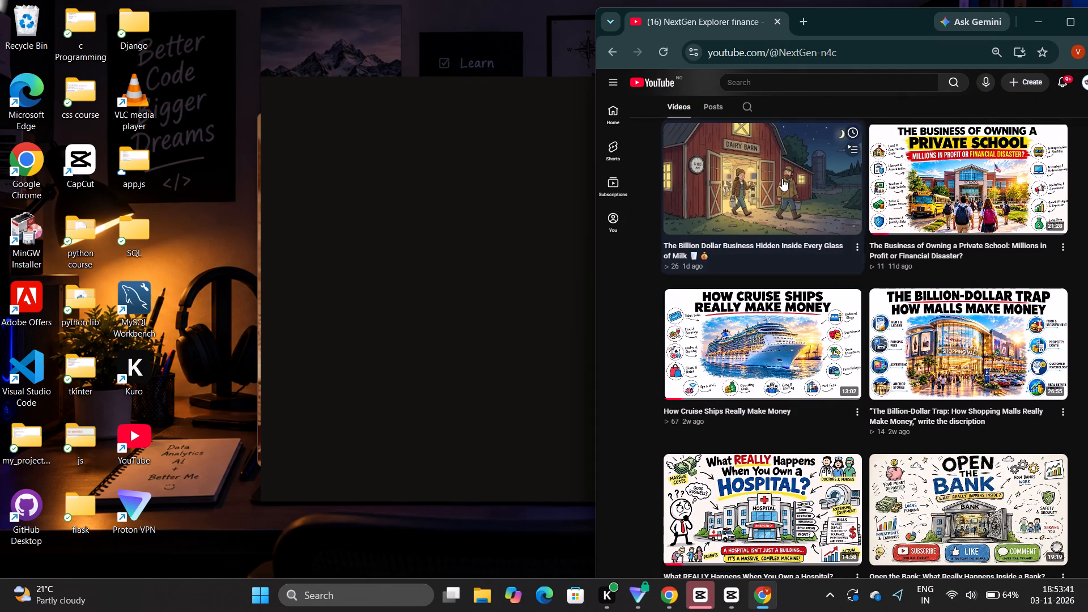
{"action": "scroll", "coordinate": [781, 180], "scroll_direction": "up", "scroll_amount": 6}
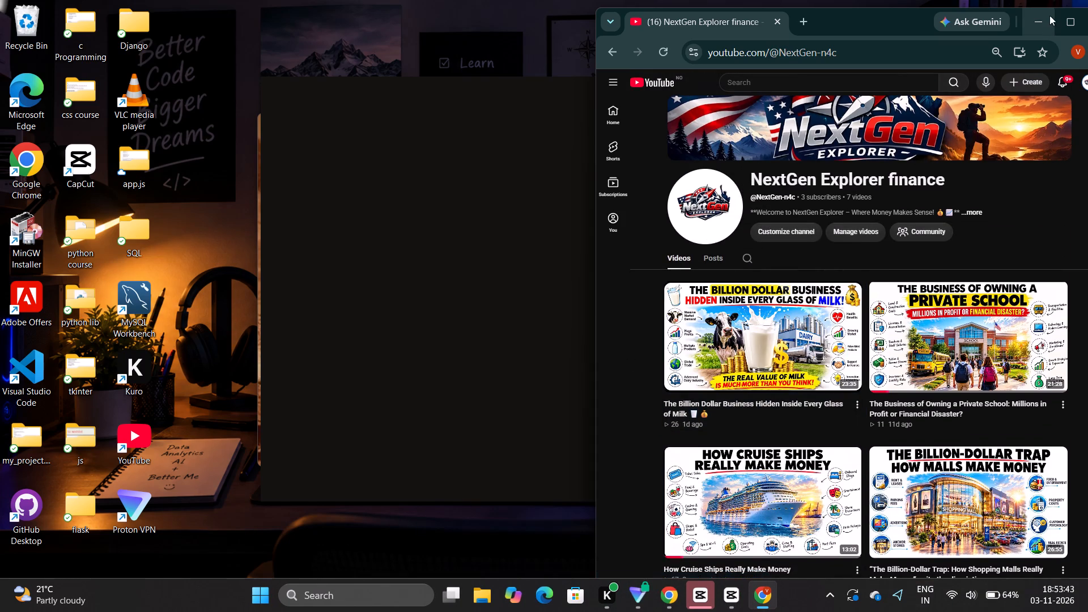
{"action": "left_click", "coordinate": [1074, 22]}
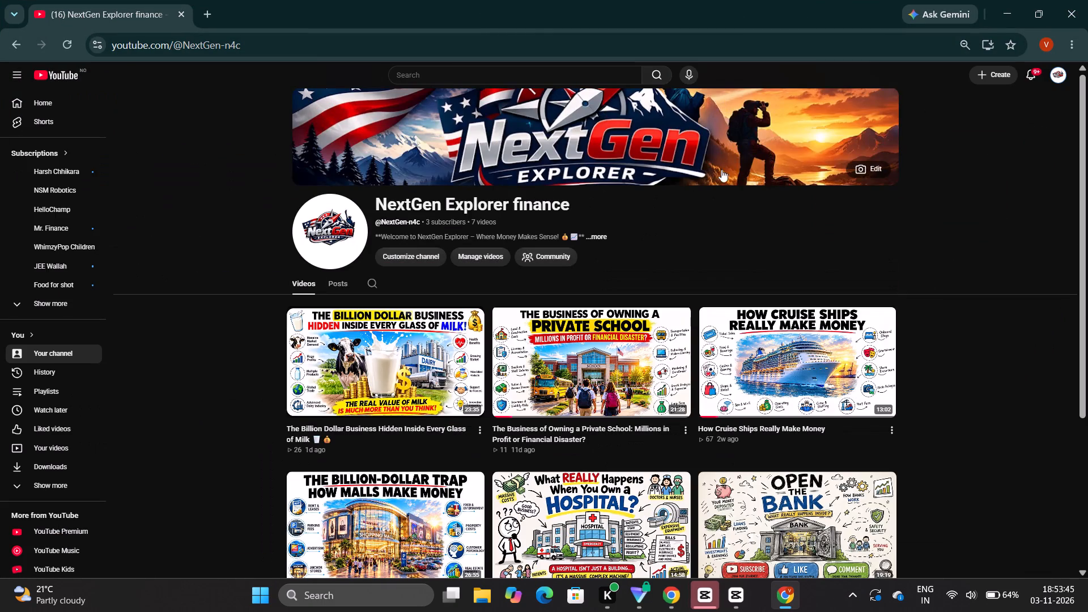
{"action": "scroll", "coordinate": [524, 246], "scroll_direction": "right", "scroll_amount": 1}
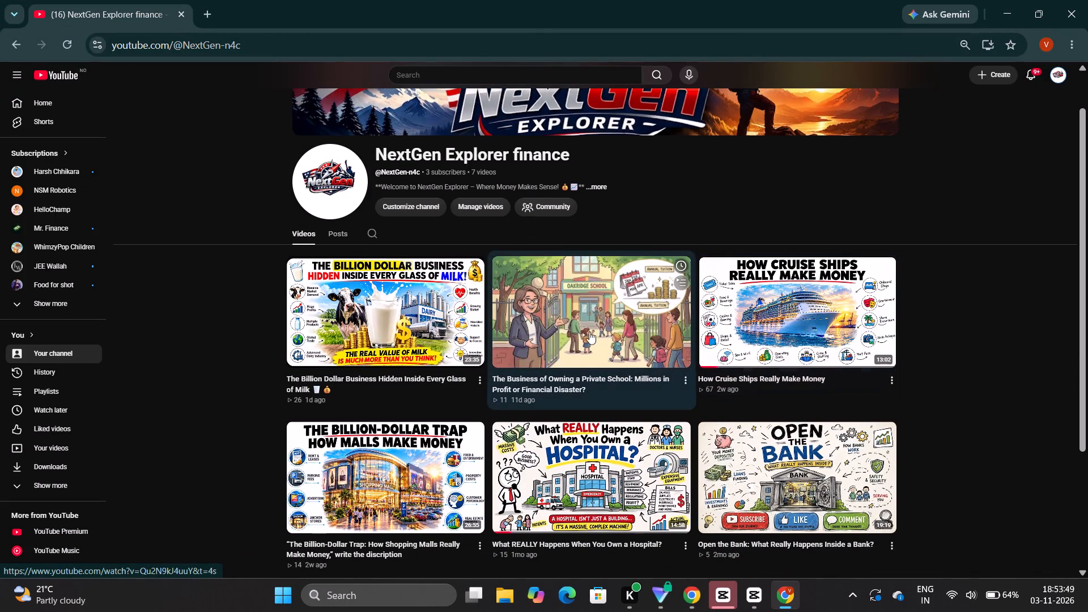
{"action": "scroll", "coordinate": [584, 405], "scroll_direction": "down", "scroll_amount": 4}
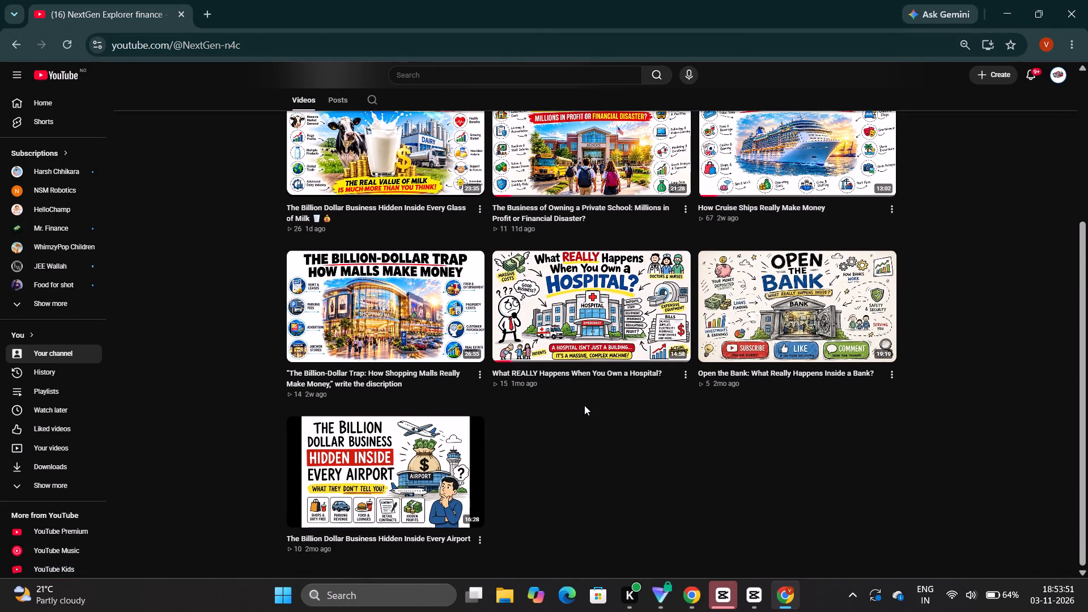
{"action": "scroll", "coordinate": [584, 405], "scroll_direction": "up", "scroll_amount": 4}
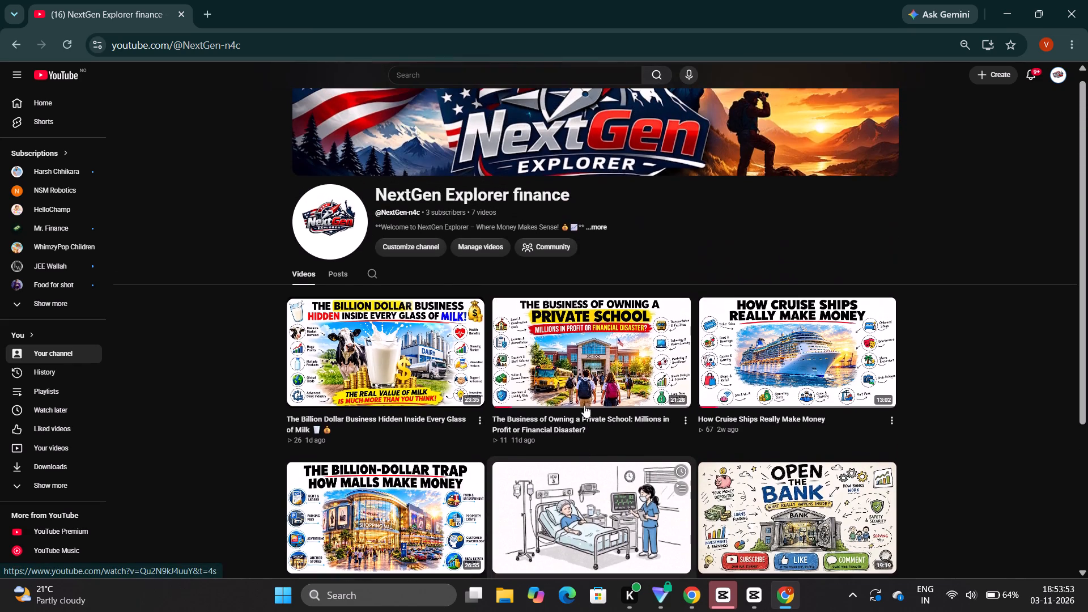
{"action": "scroll", "coordinate": [584, 405], "scroll_direction": "up", "scroll_amount": 1}
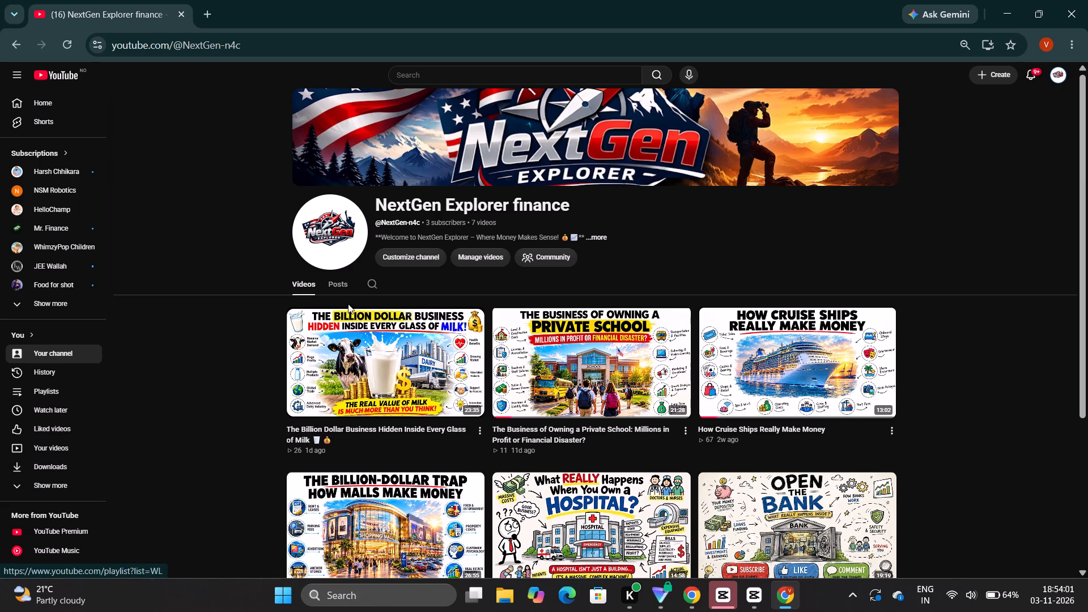
Open the channel's video management in YouTube Studio and view its content list.
{"action": "left_click", "coordinate": [474, 257]}
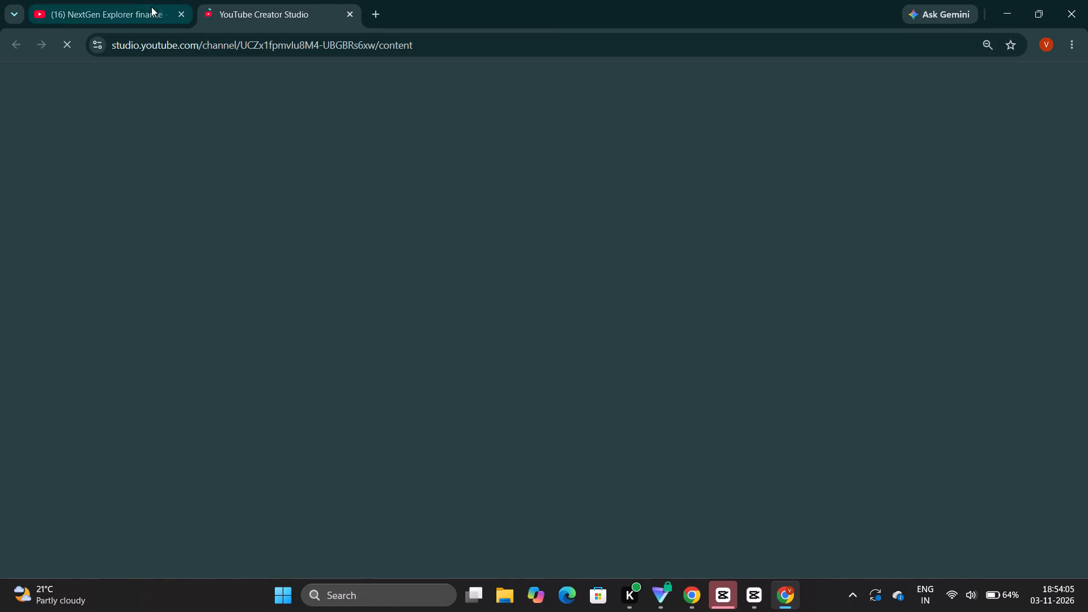
{"action": "left_click", "coordinate": [127, 7]}
{"action": "left_click", "coordinate": [274, 1]}
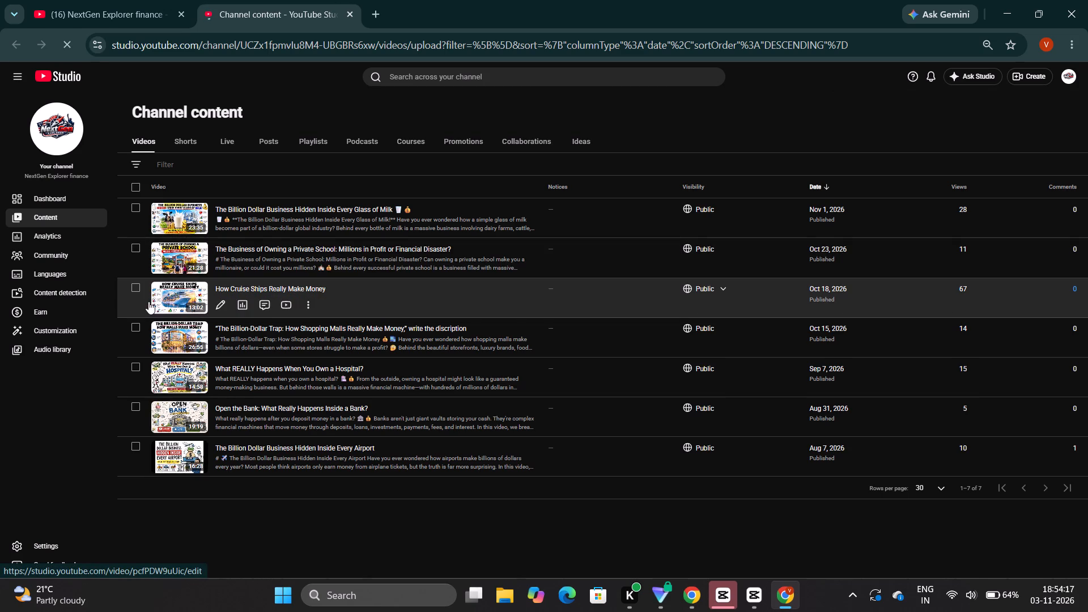
View the channel analytics overview in YouTube Studio and return to the channel page.
{"action": "left_click", "coordinate": [48, 227]}
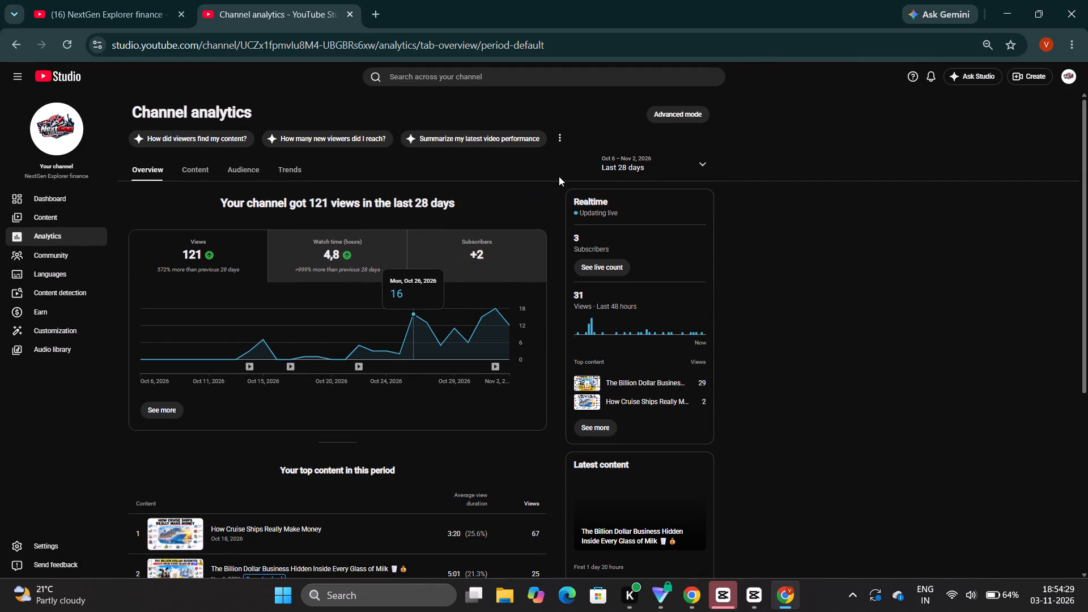
{"action": "left_click", "coordinate": [135, 19]}
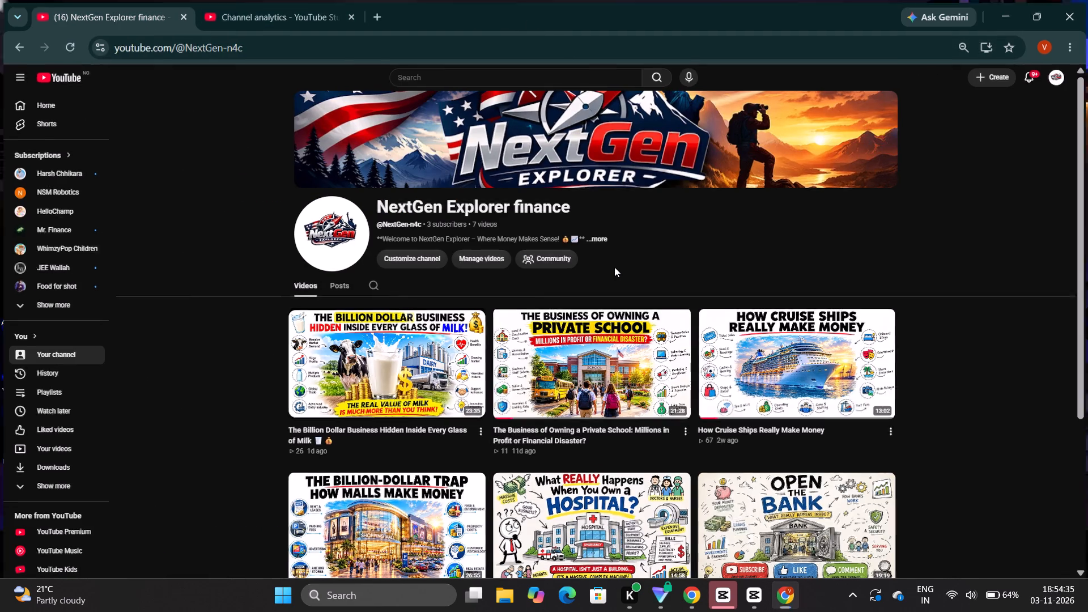
Switch to CapCut and try to create a new project from its home screen.
{"action": "left_click", "coordinate": [721, 584]}
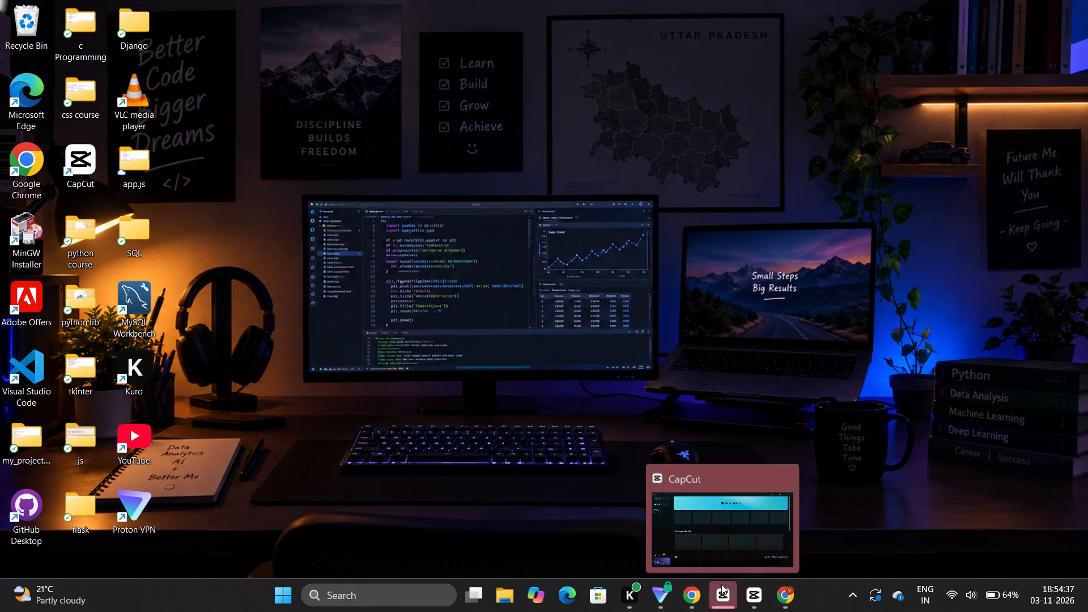
{"action": "left_click", "coordinate": [478, 109]}
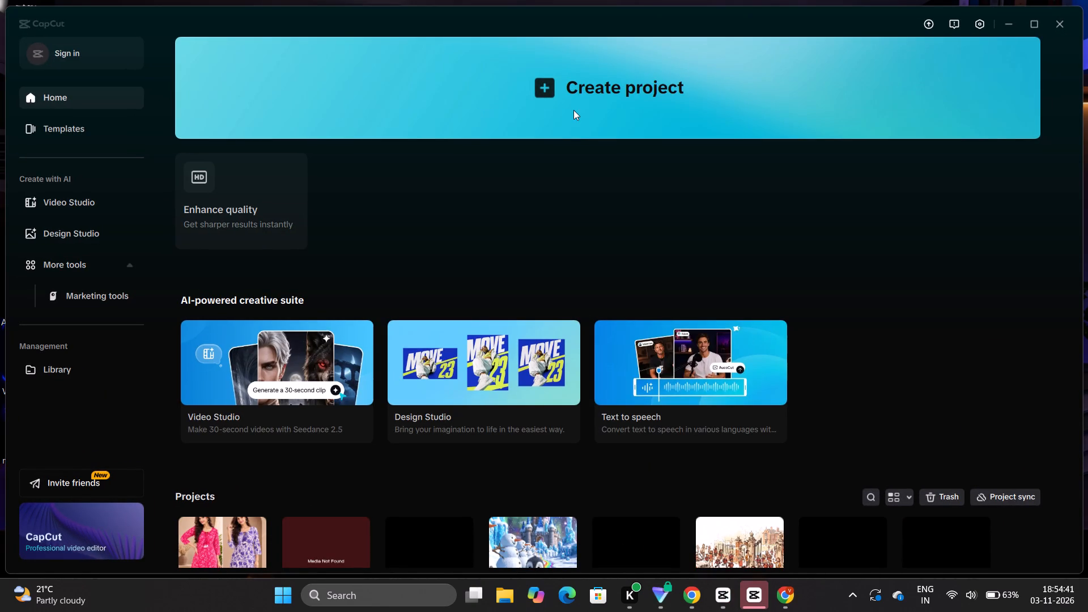
{"action": "left_click", "coordinate": [599, 70]}
Bring the CapCut home window back into focus and dismiss the CapCut Pro free-trial offer.
{"action": "left_click", "coordinate": [729, 600]}
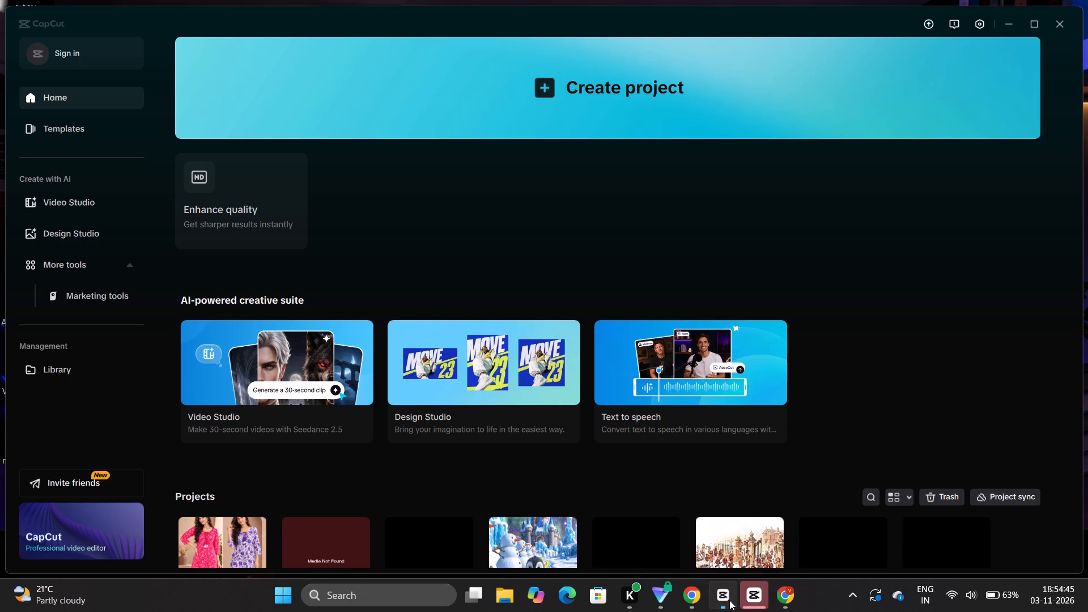
{"action": "left_click", "coordinate": [727, 592]}
{"action": "left_click", "coordinate": [757, 590]}
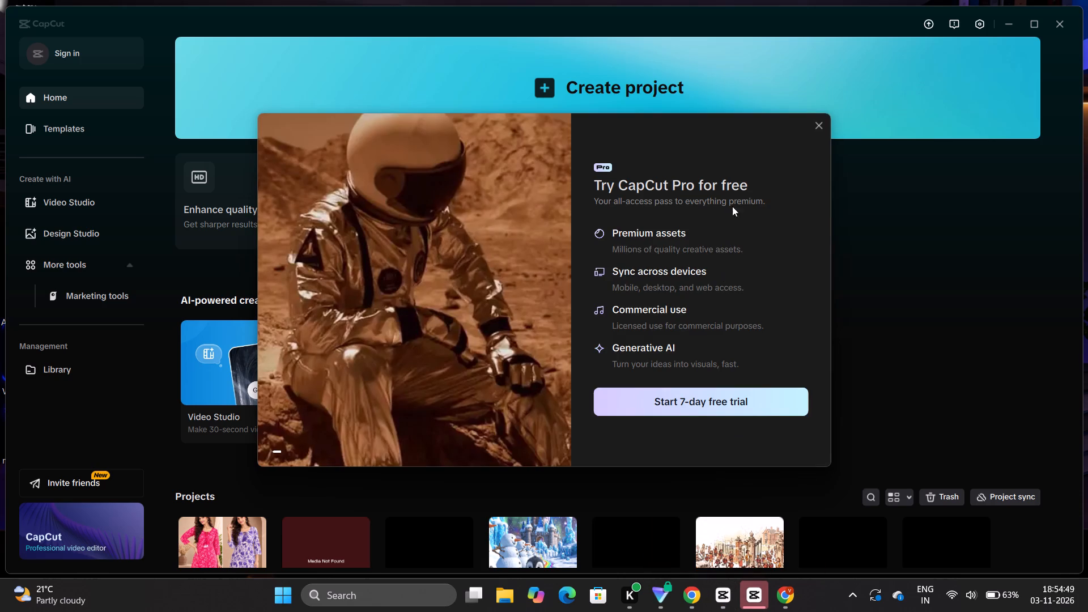
{"action": "left_click", "coordinate": [814, 127]}
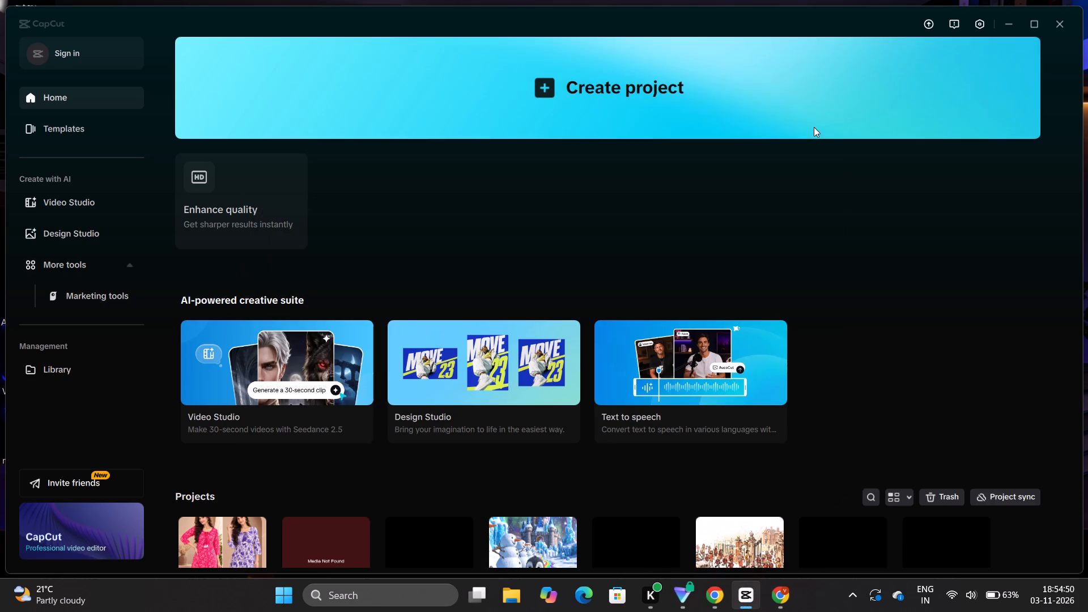
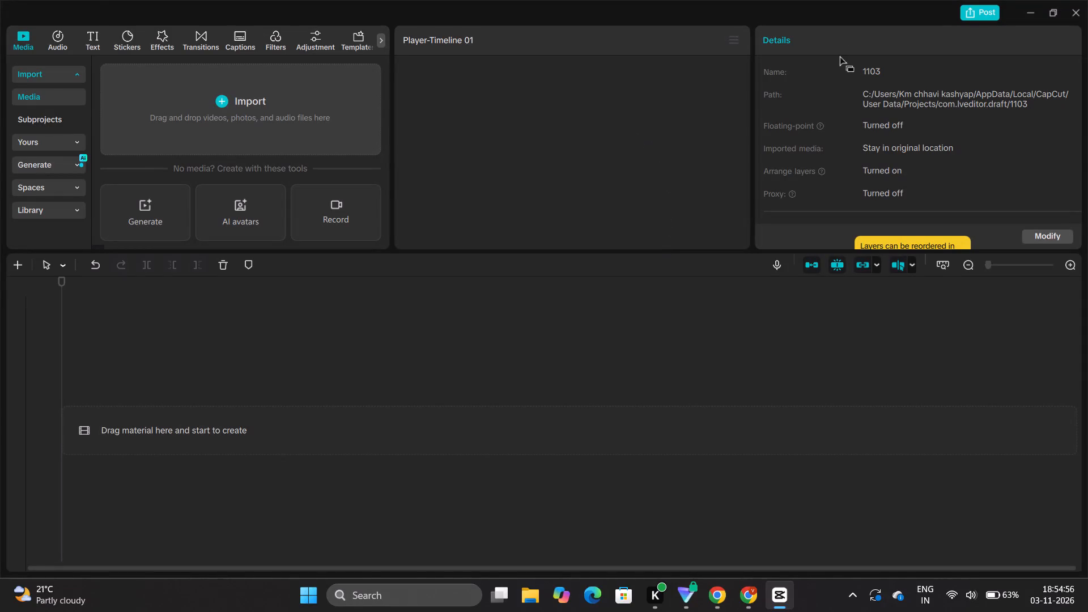
Restore the CapCut project window to a smaller size and open the Downloads folder in File Explorer beside it.
{"action": "double_click", "coordinate": [860, 0]}
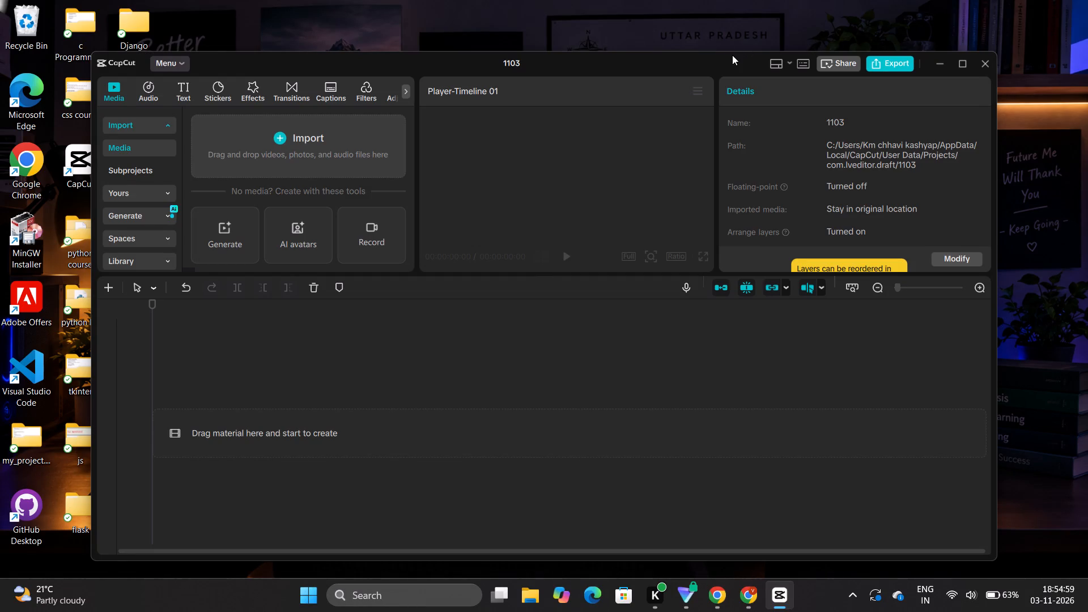
{"action": "left_click_drag", "start_coordinate": [732, 55], "coordinate": [524, 19]}
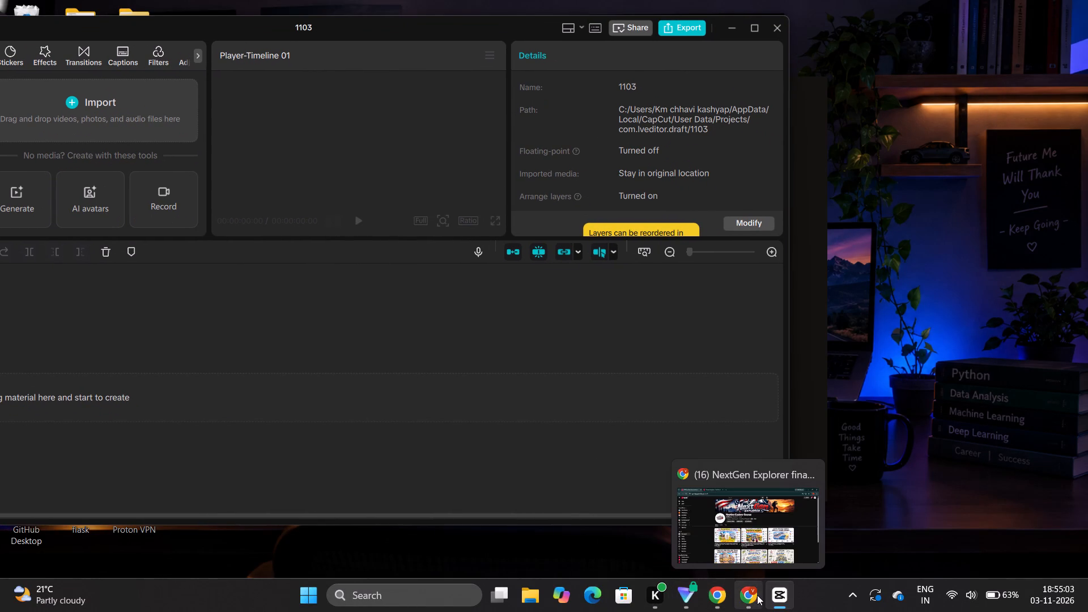
{"action": "double_click", "coordinate": [527, 597]}
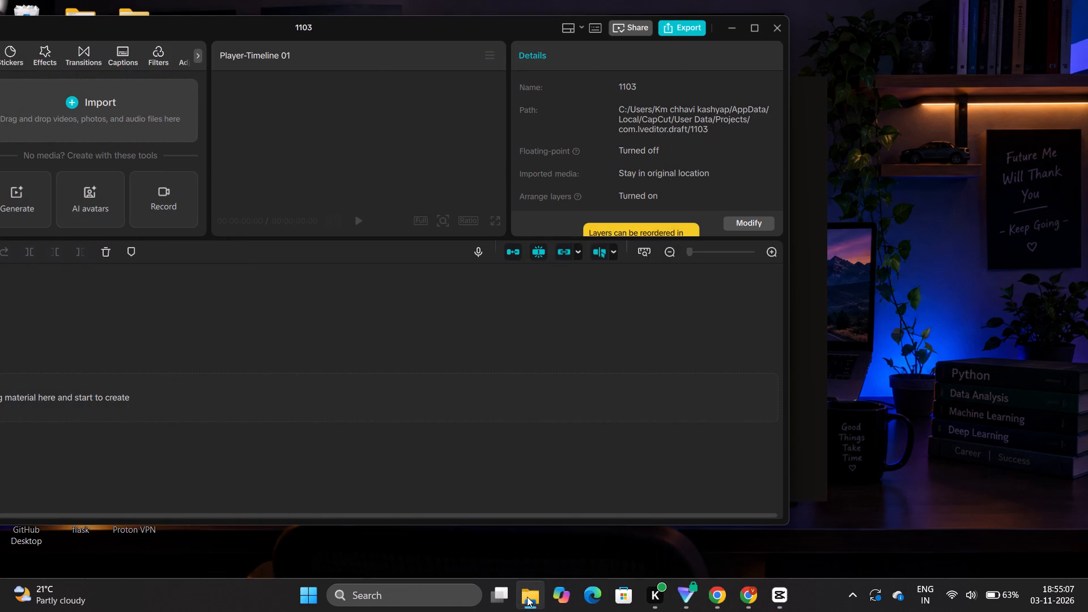
{"action": "left_click", "coordinate": [527, 597]}
{"action": "scroll", "coordinate": [376, 424], "scroll_direction": "down", "scroll_amount": 1}
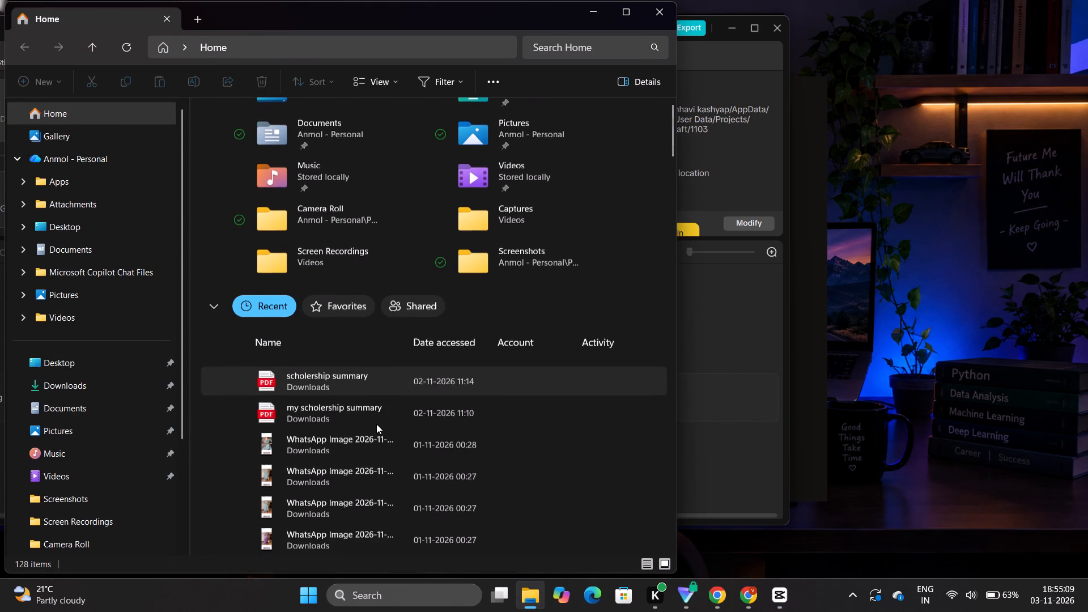
{"action": "left_click", "coordinate": [106, 388]}
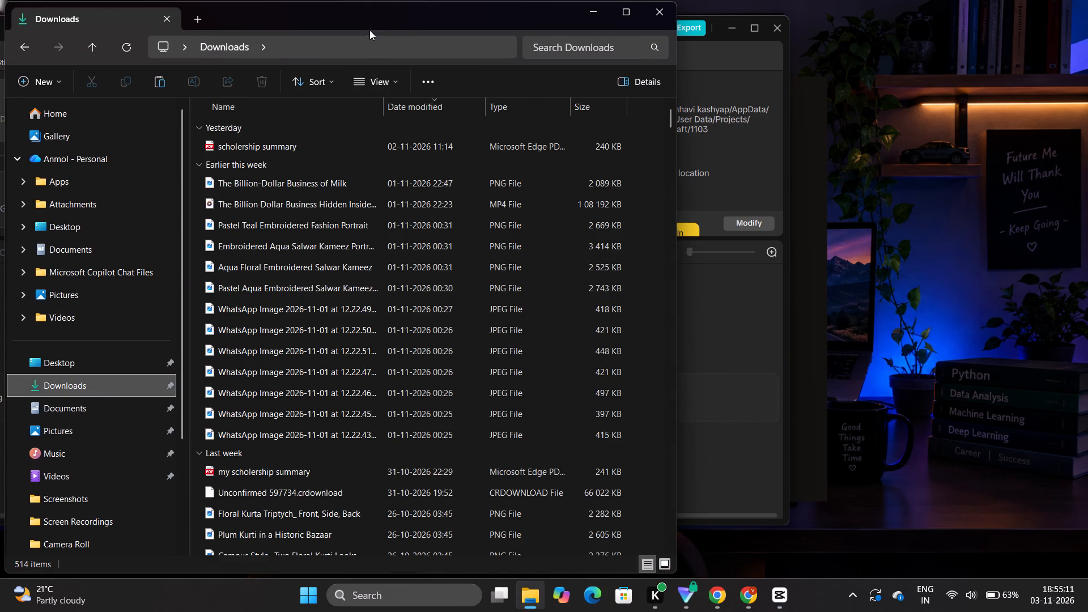
{"action": "left_click_drag", "start_coordinate": [371, 15], "coordinate": [789, 58]}
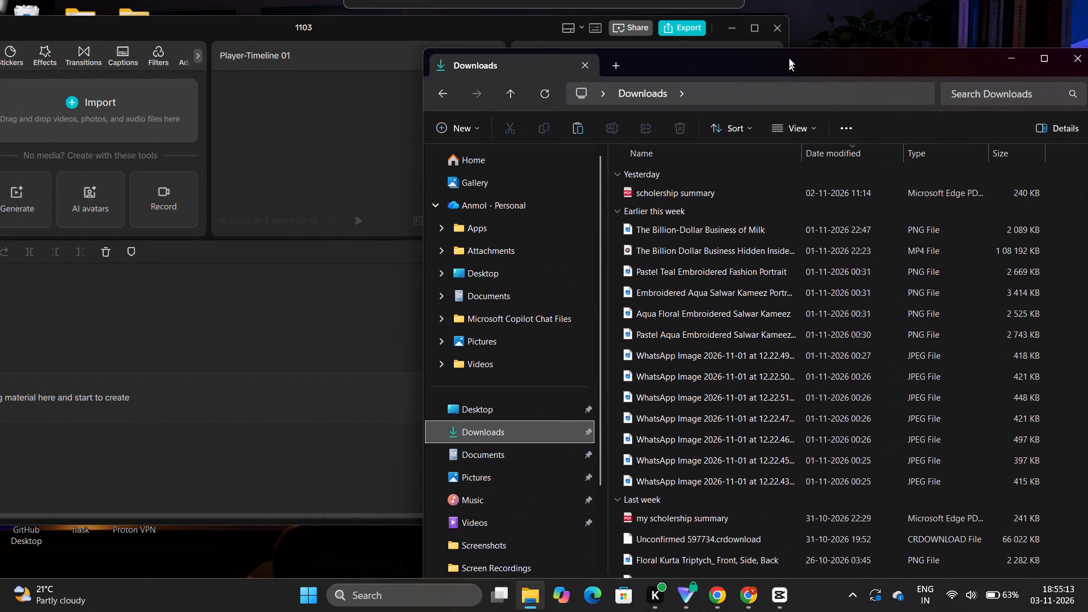
{"action": "left_click_drag", "start_coordinate": [789, 58], "coordinate": [853, 31]}
Find the speechma voiceover MP3s from 16-10-2026 in Downloads and play the one modified at 22:25.
{"action": "scroll", "coordinate": [702, 431], "scroll_direction": "down", "scroll_amount": 3}
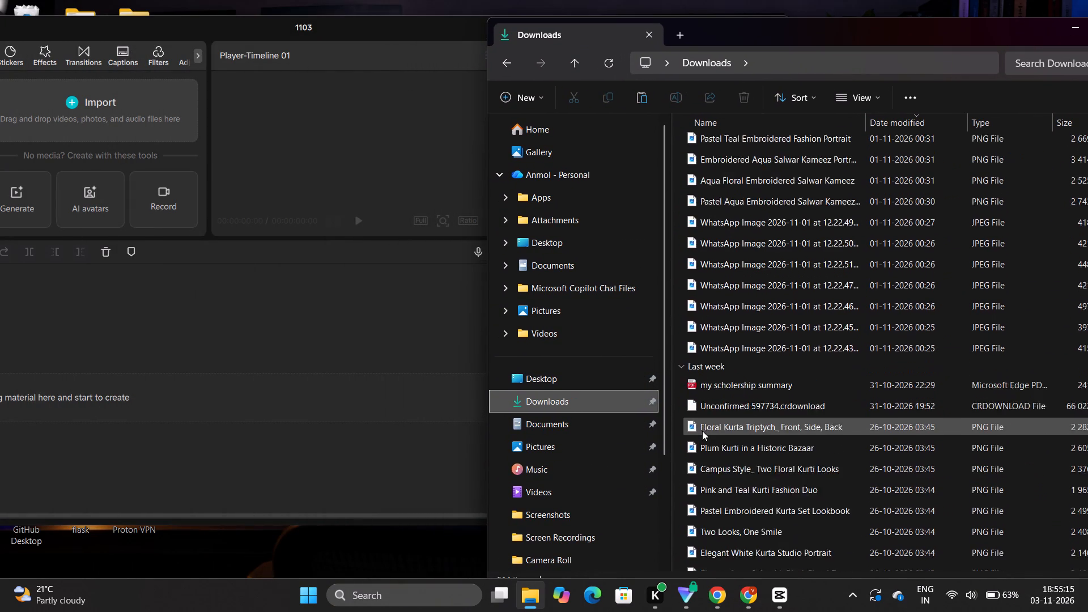
{"action": "scroll", "coordinate": [702, 431], "scroll_direction": "down", "scroll_amount": 8}
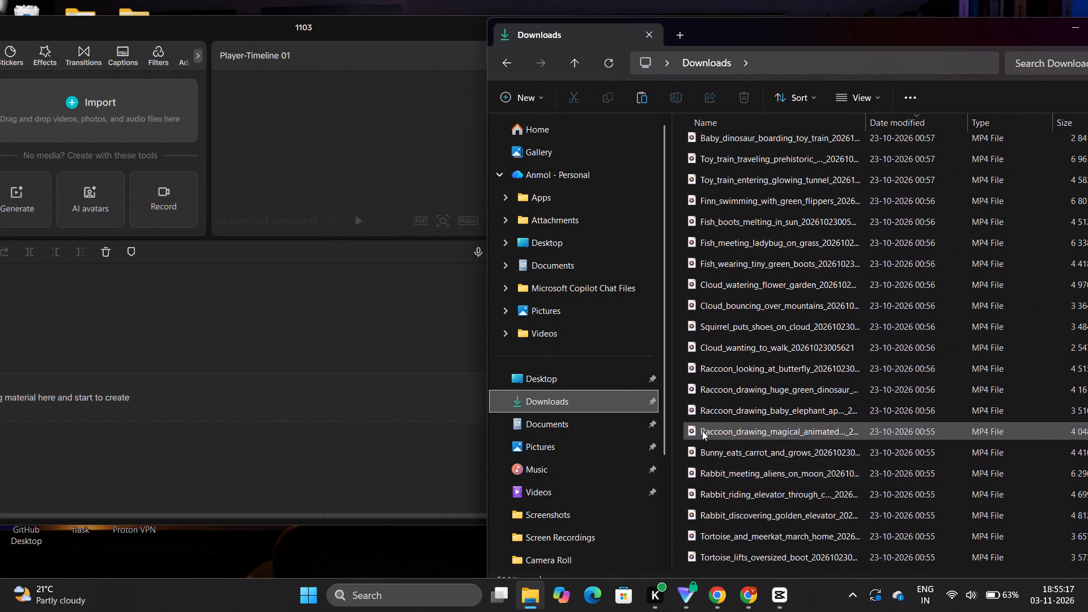
{"action": "scroll", "coordinate": [702, 431], "scroll_direction": "down", "scroll_amount": 7}
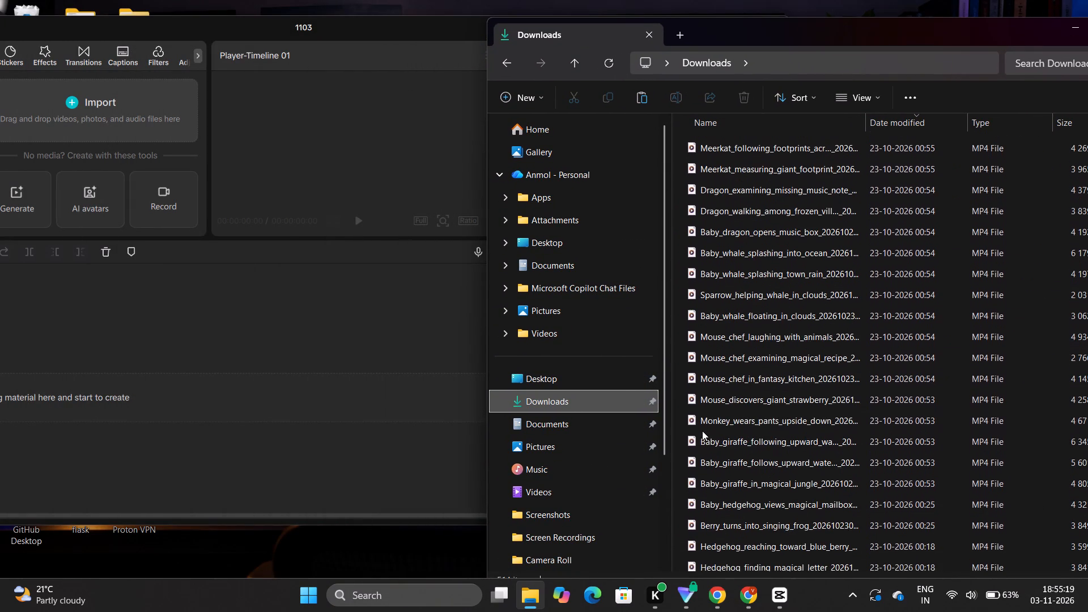
{"action": "scroll", "coordinate": [702, 431], "scroll_direction": "down", "scroll_amount": 6}
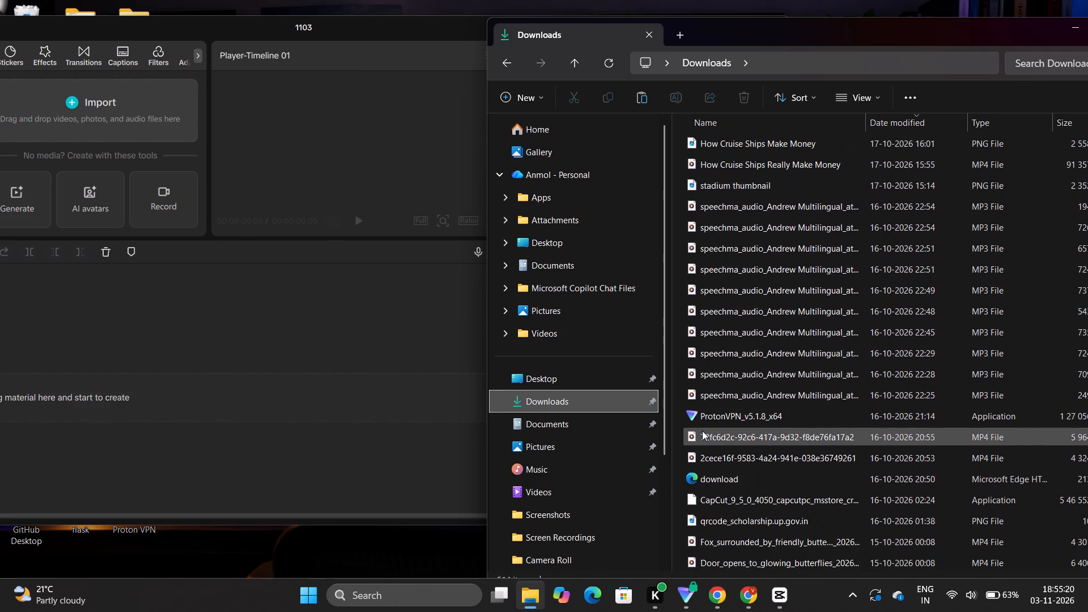
{"action": "scroll", "coordinate": [702, 431], "scroll_direction": "down", "scroll_amount": 4}
{"action": "scroll", "coordinate": [702, 431], "scroll_direction": "up", "scroll_amount": 1}
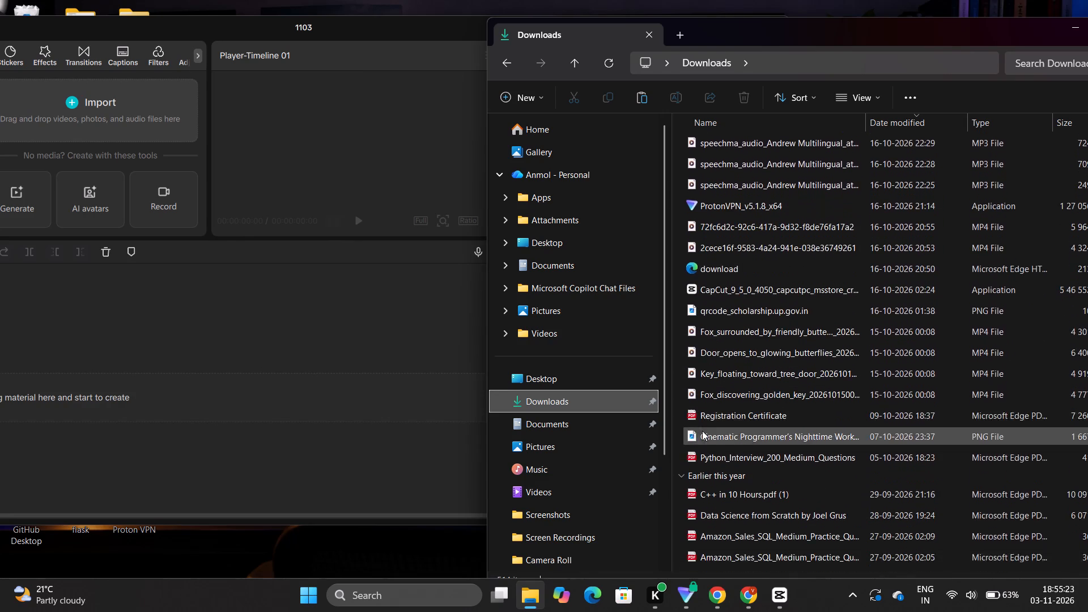
{"action": "scroll", "coordinate": [702, 431], "scroll_direction": "up", "scroll_amount": 1}
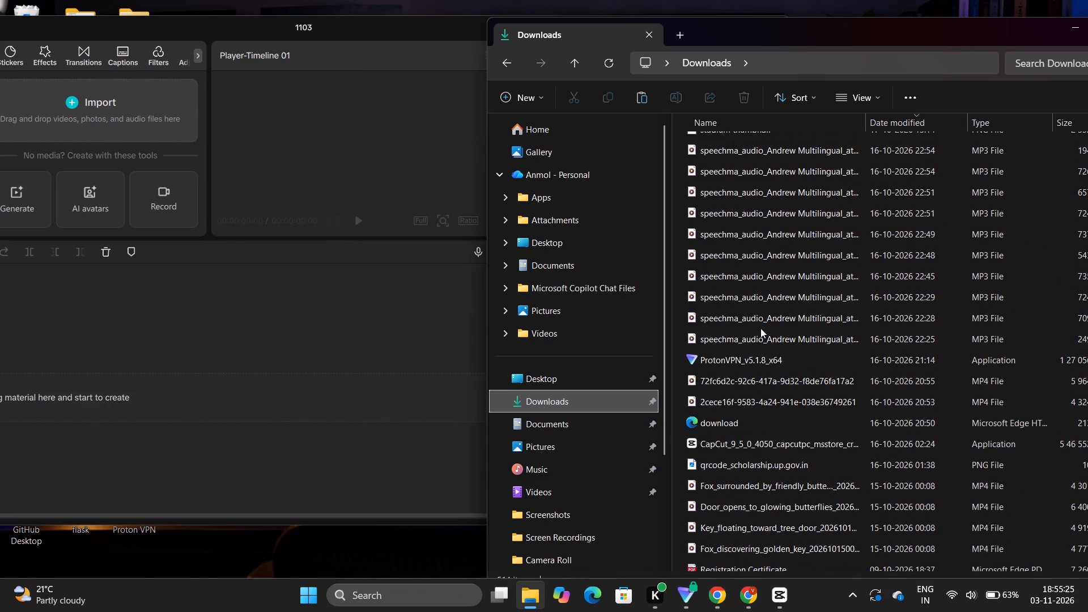
{"action": "double_click", "coordinate": [758, 340]}
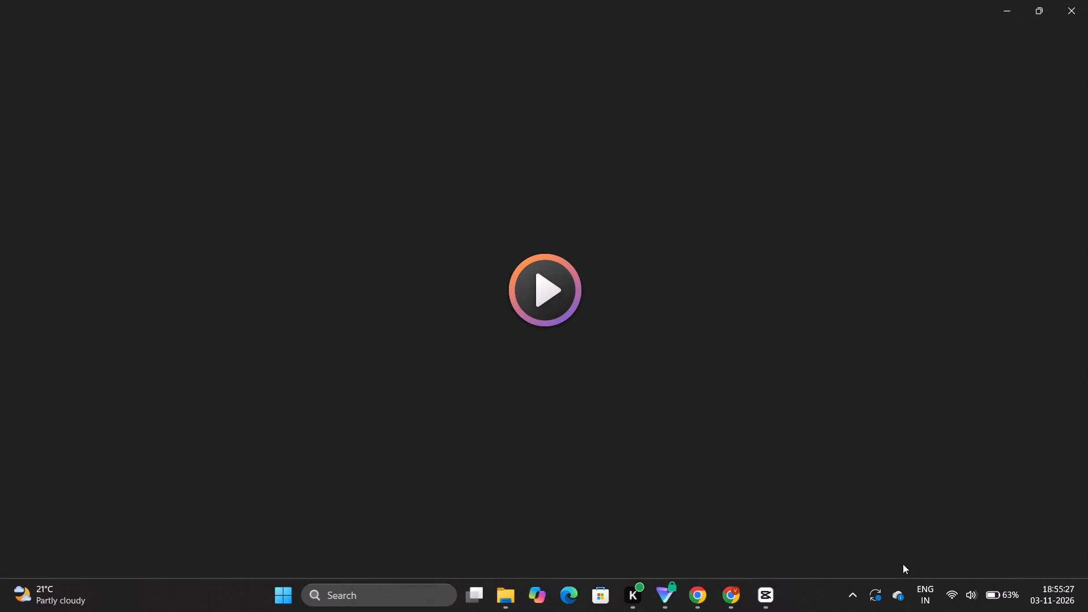
Lower the system volume to about 45, then pause the voiceover preview and close Media Player.
{"action": "left_click", "coordinate": [966, 594]}
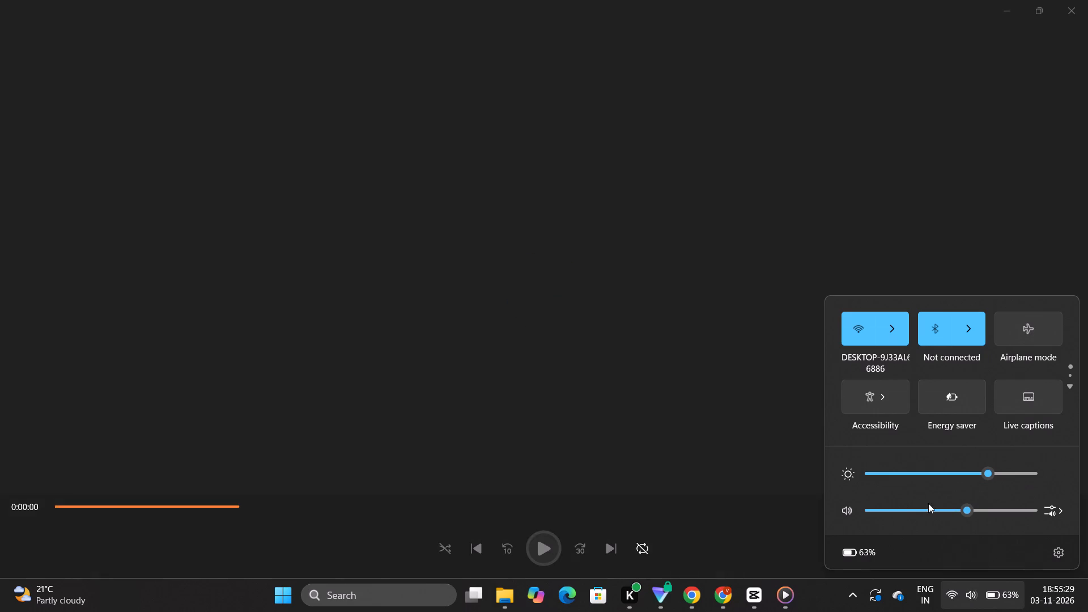
{"action": "left_click", "coordinate": [913, 510]}
{"action": "left_click_drag", "start_coordinate": [913, 510], "coordinate": [937, 508]}
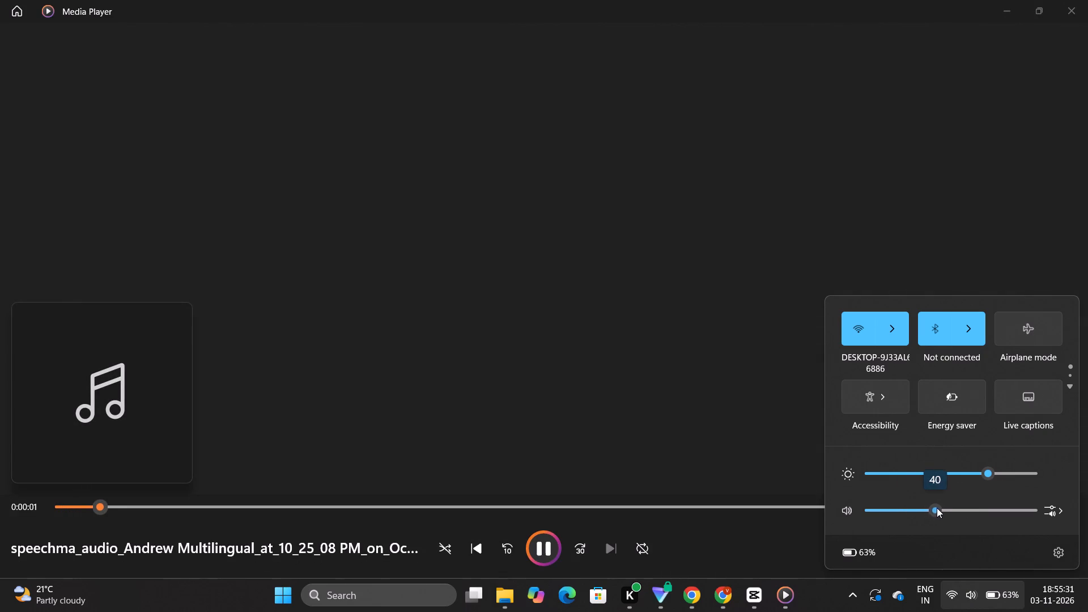
{"action": "left_click_drag", "start_coordinate": [937, 508], "coordinate": [944, 507]}
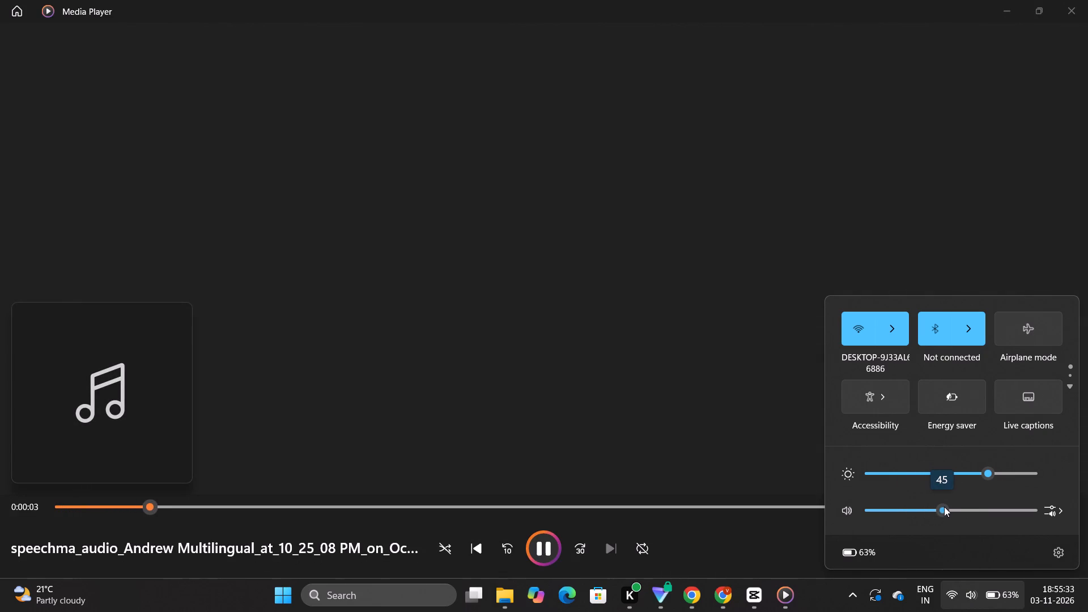
{"action": "left_click_drag", "start_coordinate": [944, 507], "coordinate": [945, 507]}
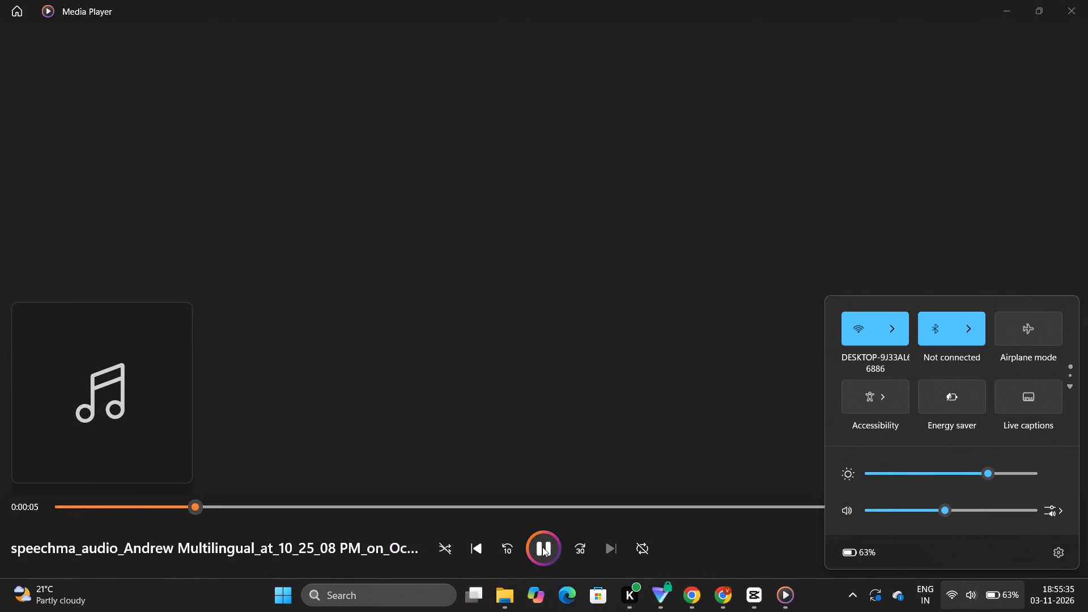
{"action": "left_click", "coordinate": [542, 547]}
{"action": "left_click", "coordinate": [1077, 0]}
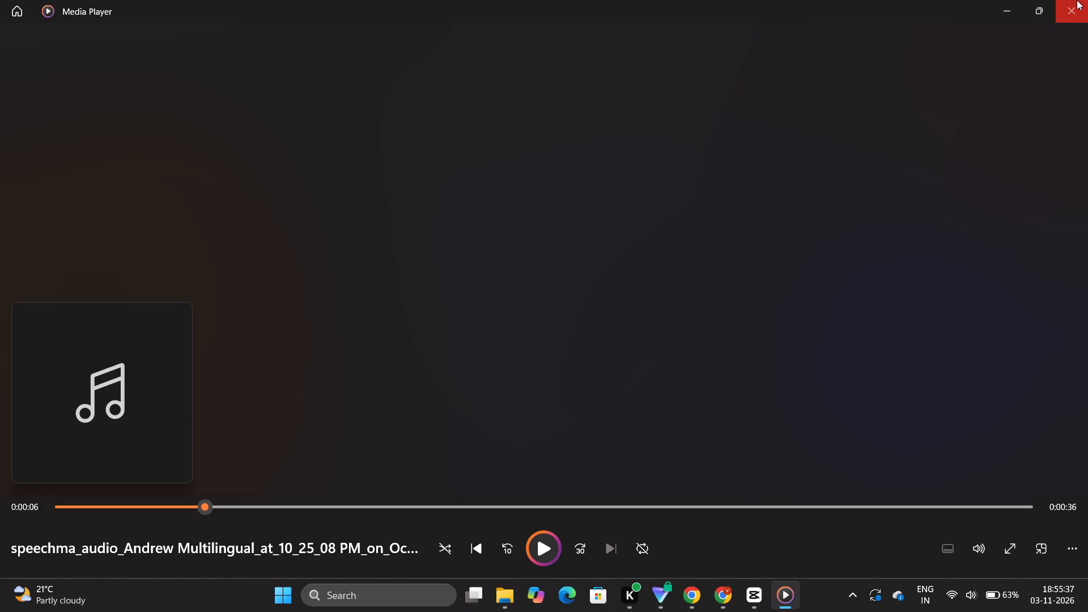
Add the speechma voiceovers 10_25_08 PM and 10_28_21 PM from Downloads to the CapCut timeline on separate audio tracks.
{"action": "left_click_drag", "start_coordinate": [755, 340], "coordinate": [291, 420]}
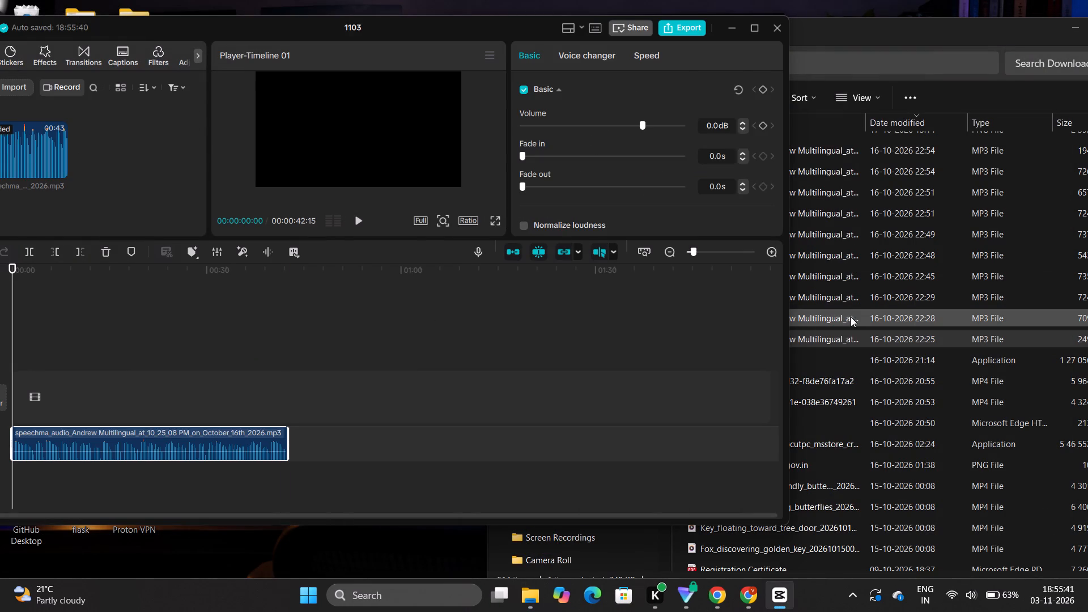
{"action": "left_click_drag", "start_coordinate": [847, 318], "coordinate": [584, 406]}
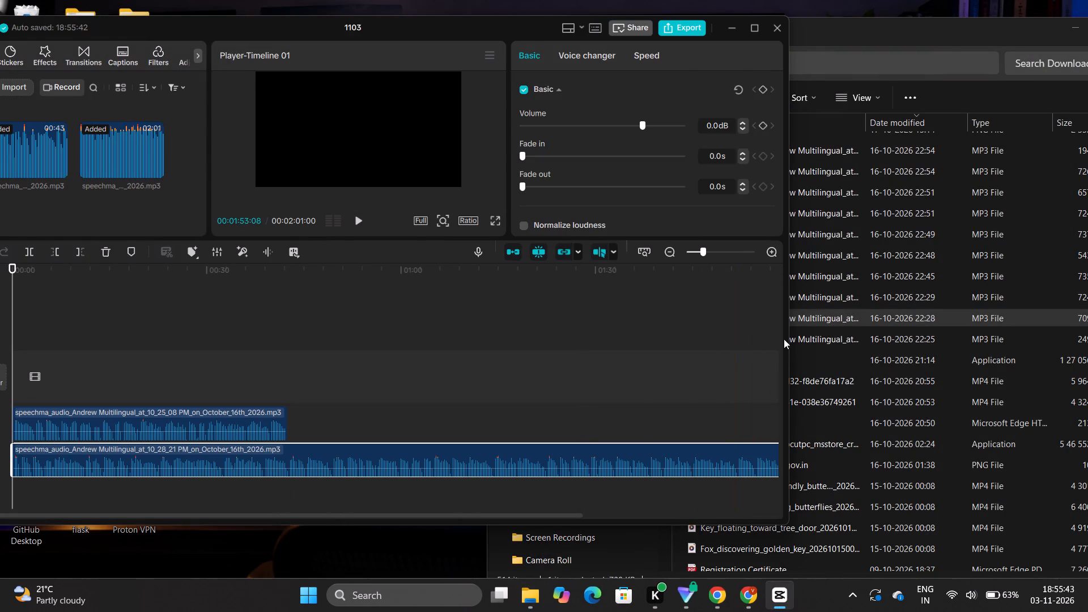
Rearrange the CapCut and Downloads windows so the timeline and the speechma file names are both visible.
{"action": "left_click_drag", "start_coordinate": [934, 29], "coordinate": [1087, 45]}
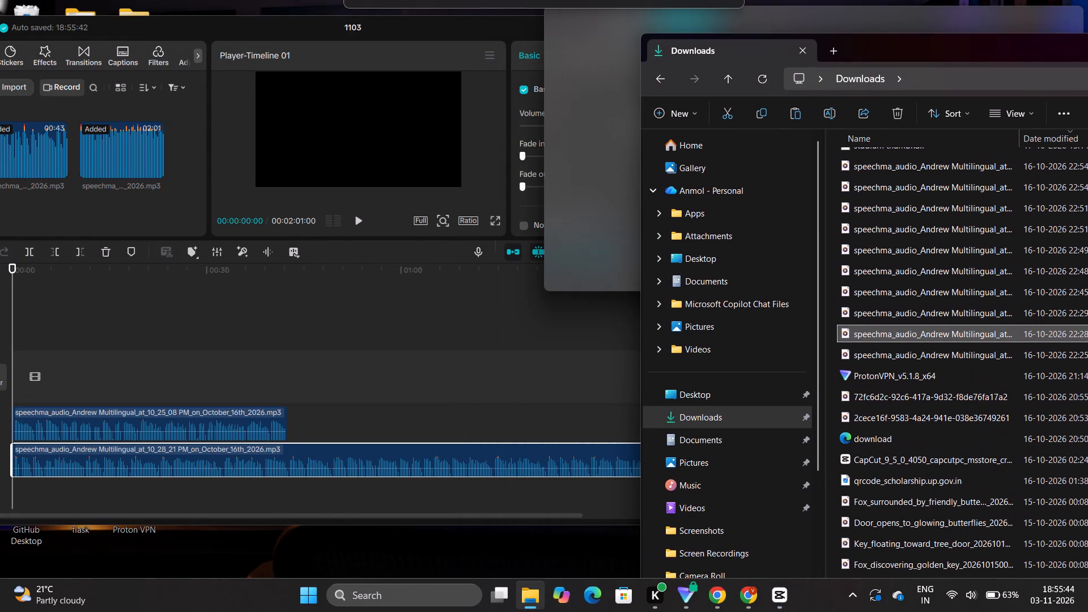
{"action": "left_click_drag", "start_coordinate": [1087, 45], "coordinate": [1087, 33]}
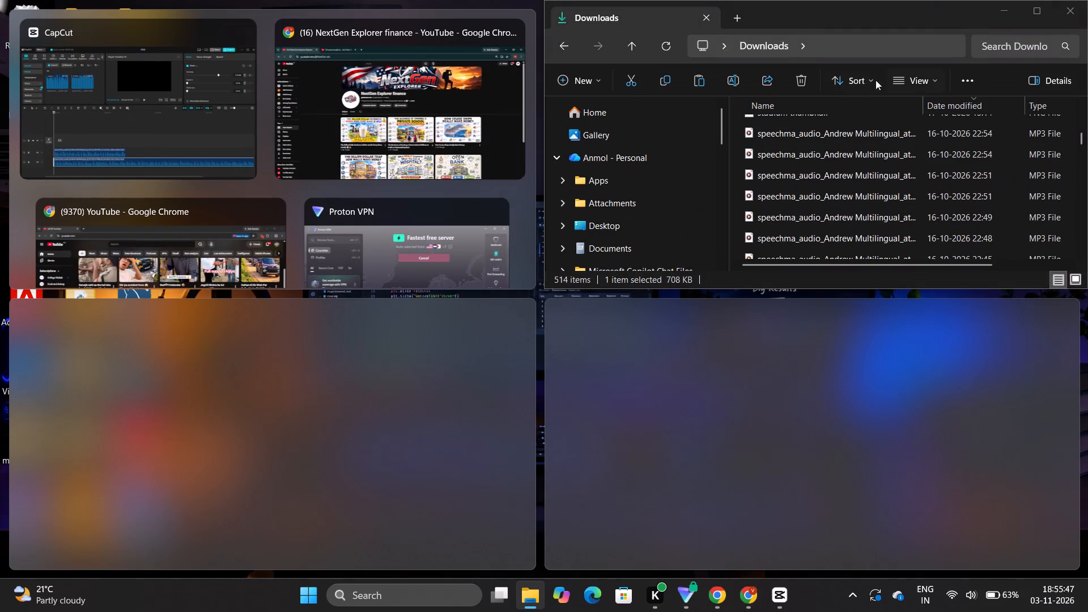
{"action": "left_click", "coordinate": [143, 148]}
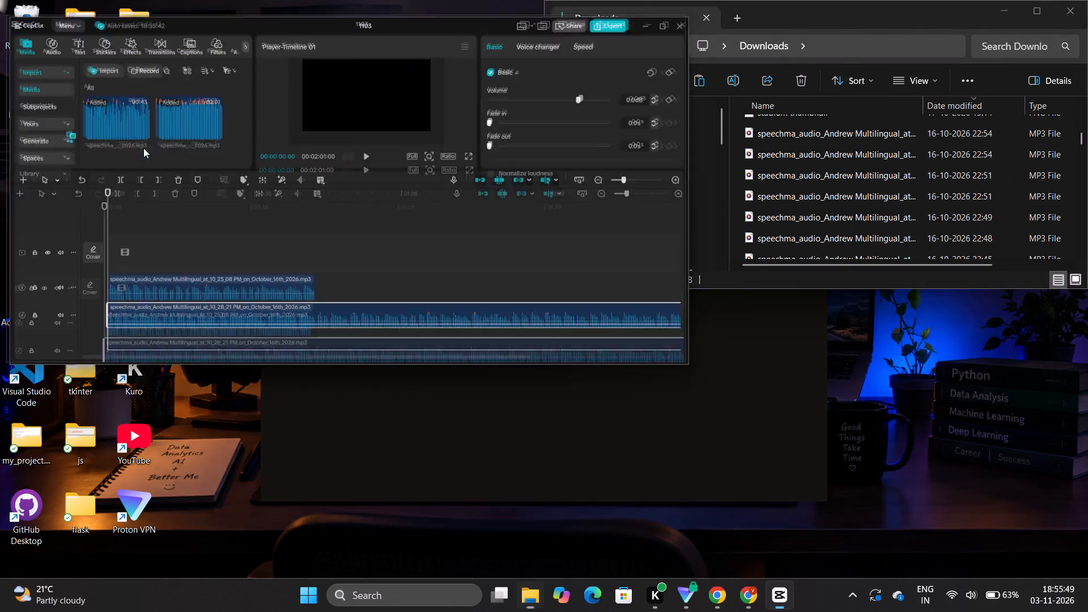
{"action": "left_click", "coordinate": [959, 278]}
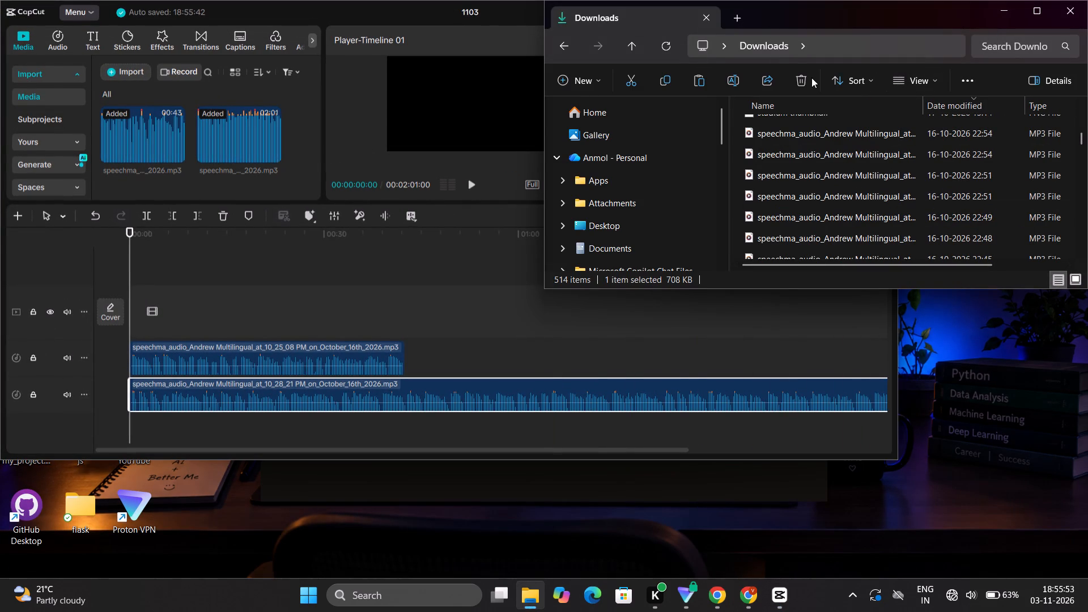
{"action": "left_click_drag", "start_coordinate": [804, 18], "coordinate": [614, 28]}
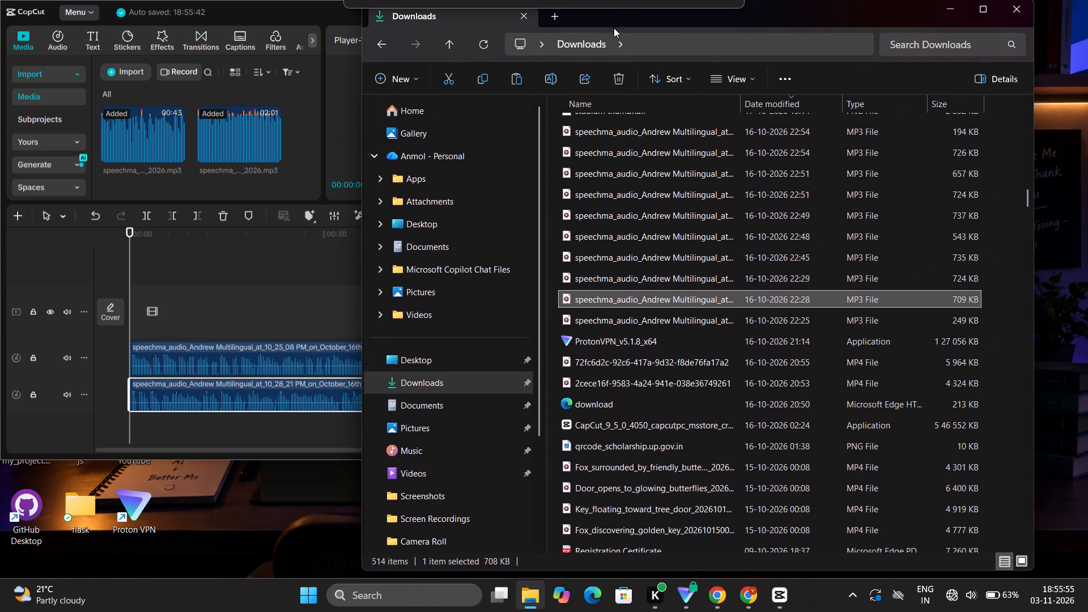
{"action": "left_click_drag", "start_coordinate": [614, 28], "coordinate": [763, 48]}
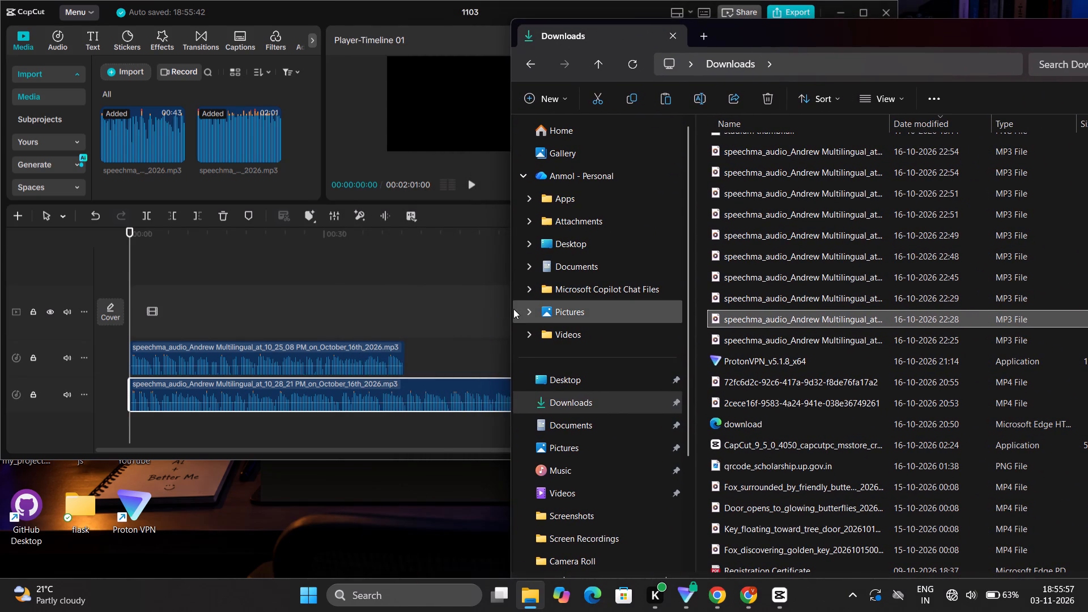
{"action": "left_click_drag", "start_coordinate": [511, 309], "coordinate": [688, 284]}
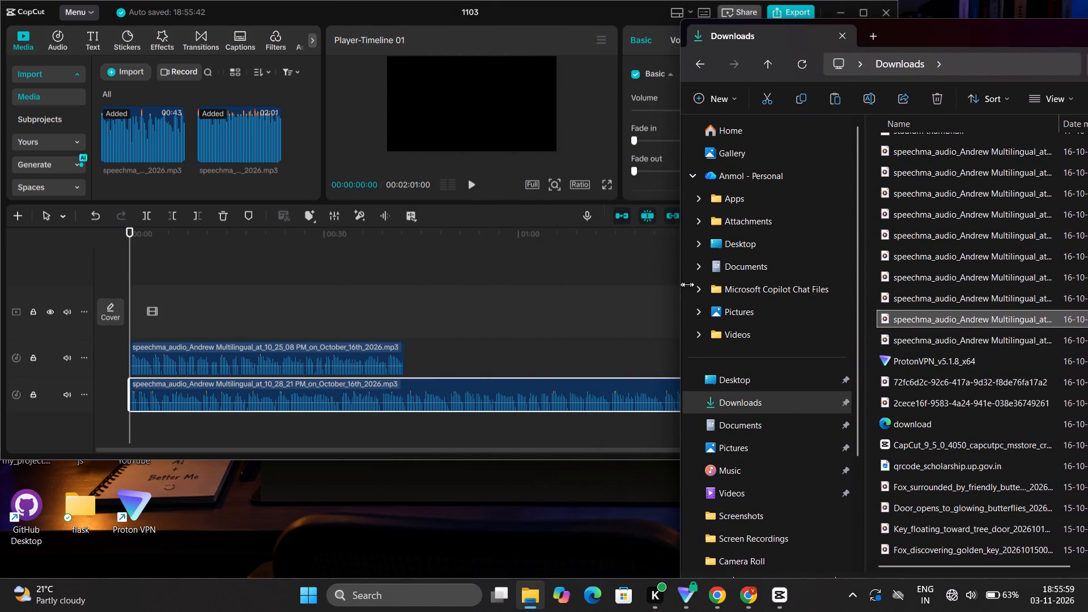
{"action": "left_click_drag", "start_coordinate": [688, 284], "coordinate": [745, 277]}
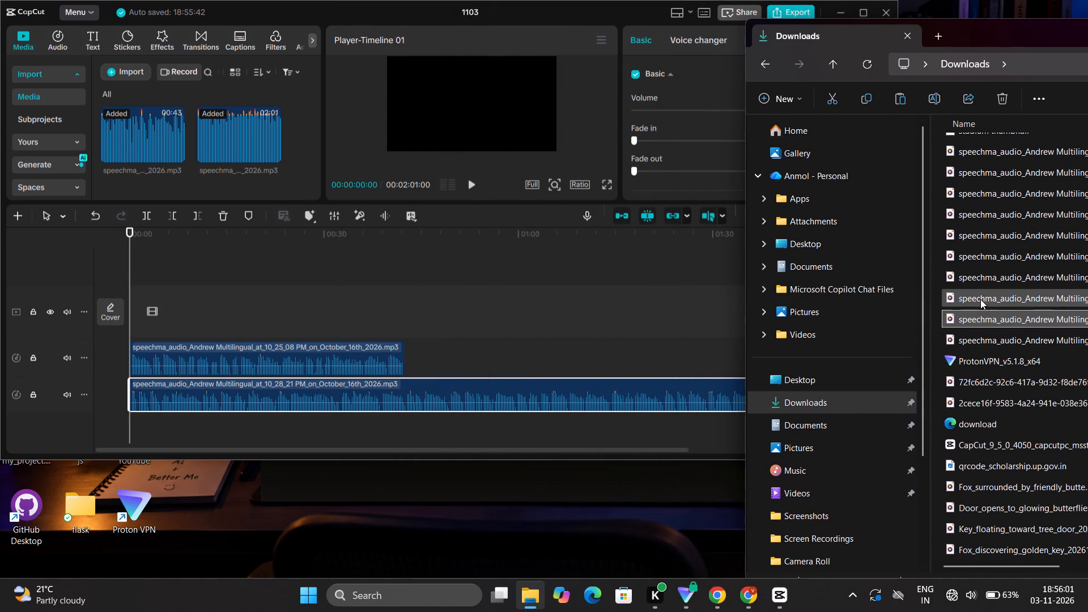
Add the remaining eight speechma voiceovers, from 10_29_41 PM through 10_54_45 PM, to the CapCut timeline on separate audio tracks in chronological order.
{"action": "left_click_drag", "start_coordinate": [980, 296], "coordinate": [656, 305]}
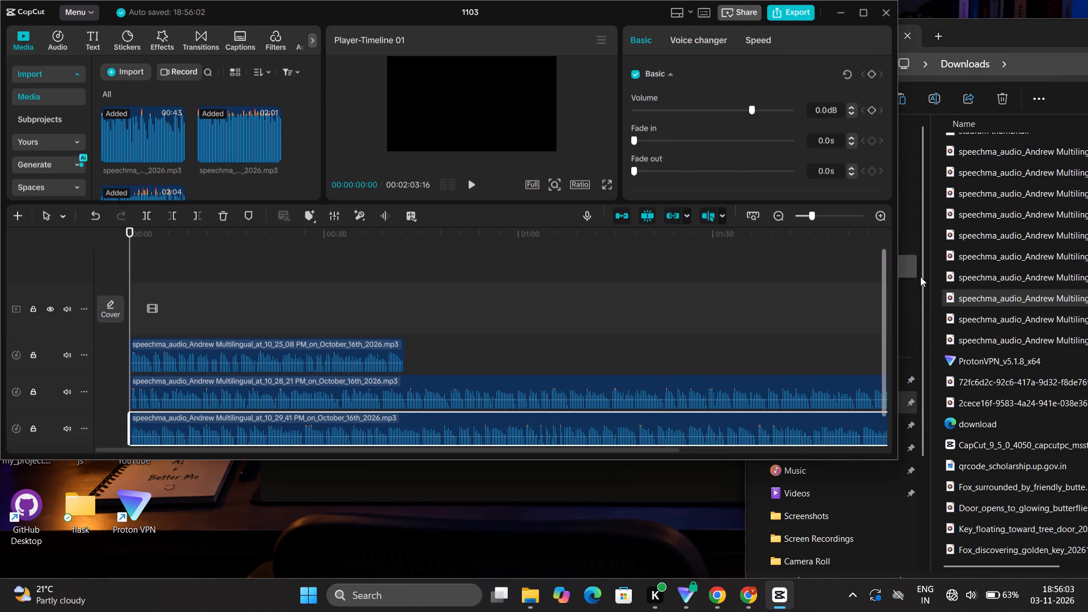
{"action": "left_click_drag", "start_coordinate": [949, 279], "coordinate": [763, 320]}
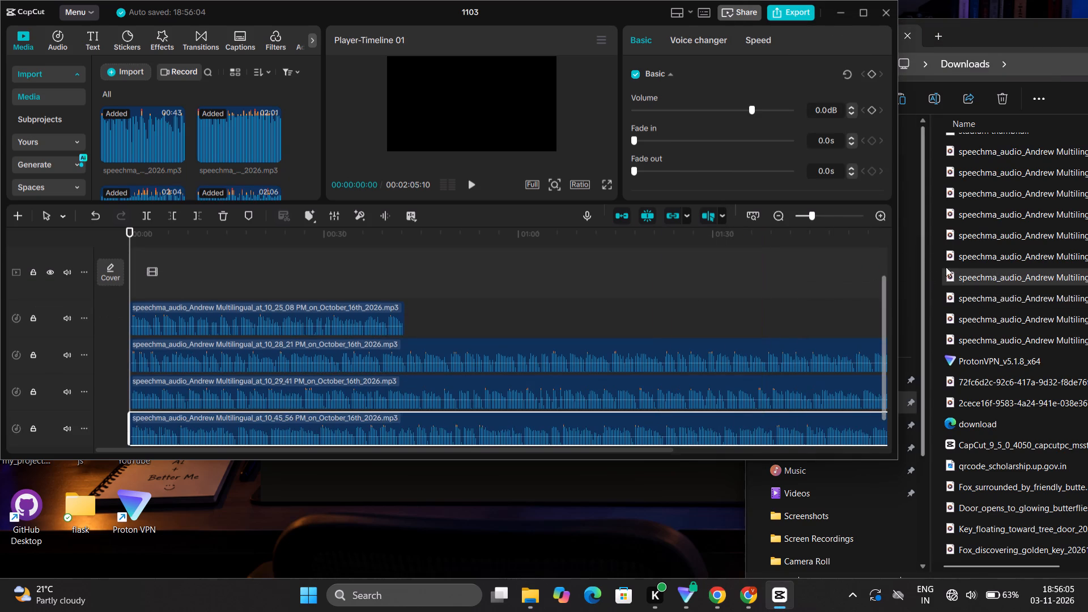
{"action": "left_click_drag", "start_coordinate": [959, 259], "coordinate": [751, 301]}
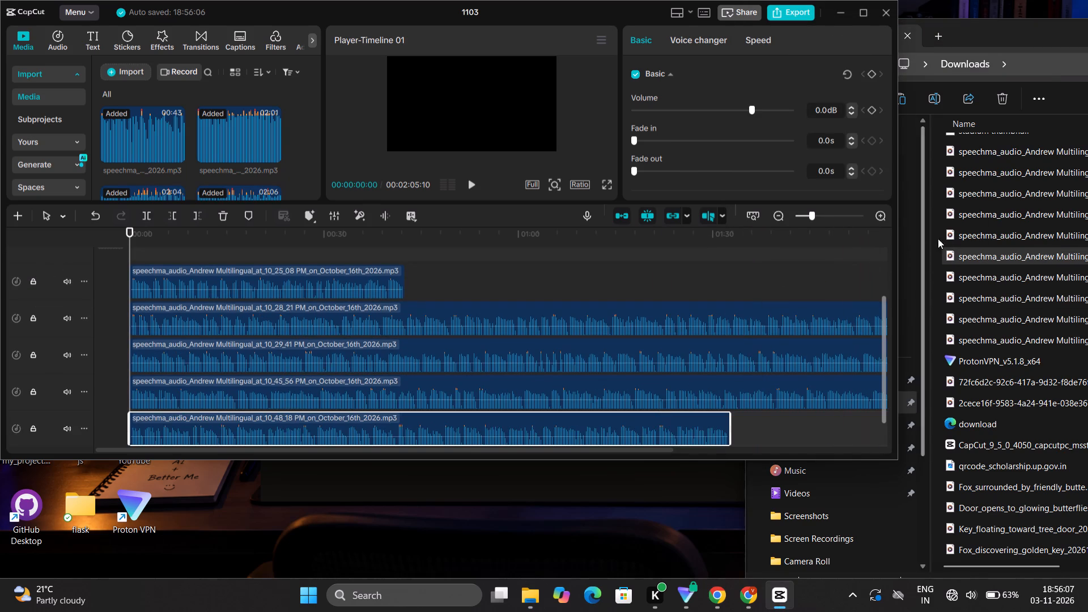
{"action": "left_click_drag", "start_coordinate": [953, 235], "coordinate": [749, 309]}
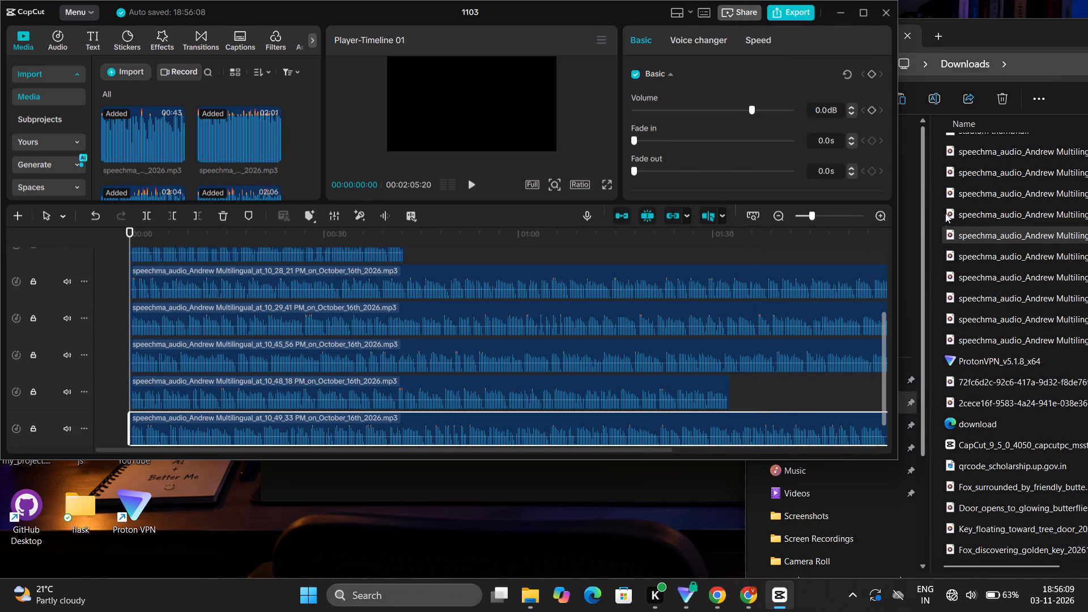
{"action": "left_click_drag", "start_coordinate": [959, 211], "coordinate": [771, 278]}
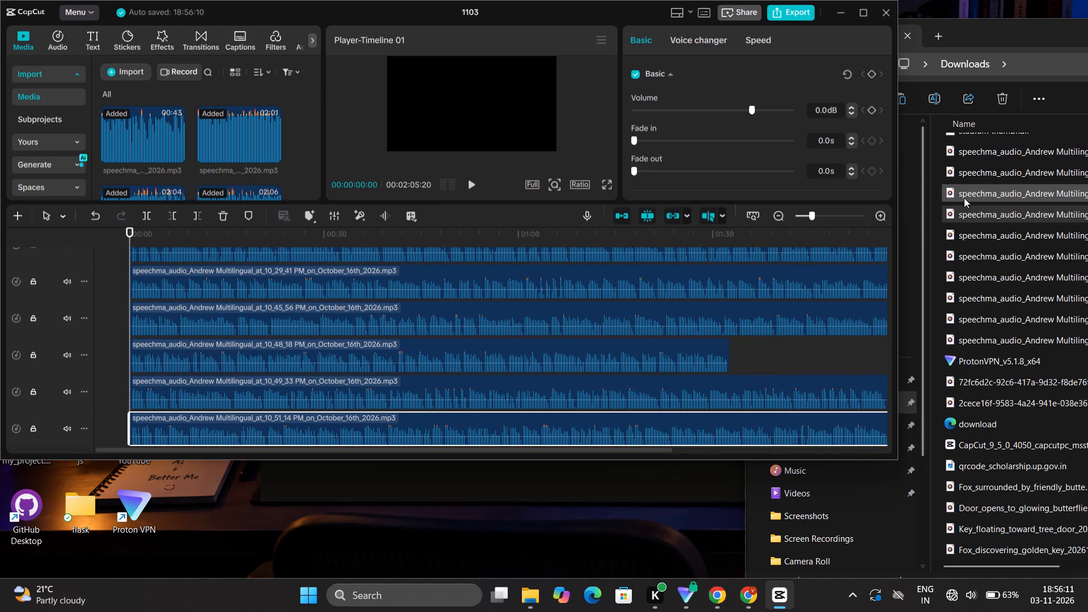
{"action": "left_click_drag", "start_coordinate": [969, 195], "coordinate": [787, 284]}
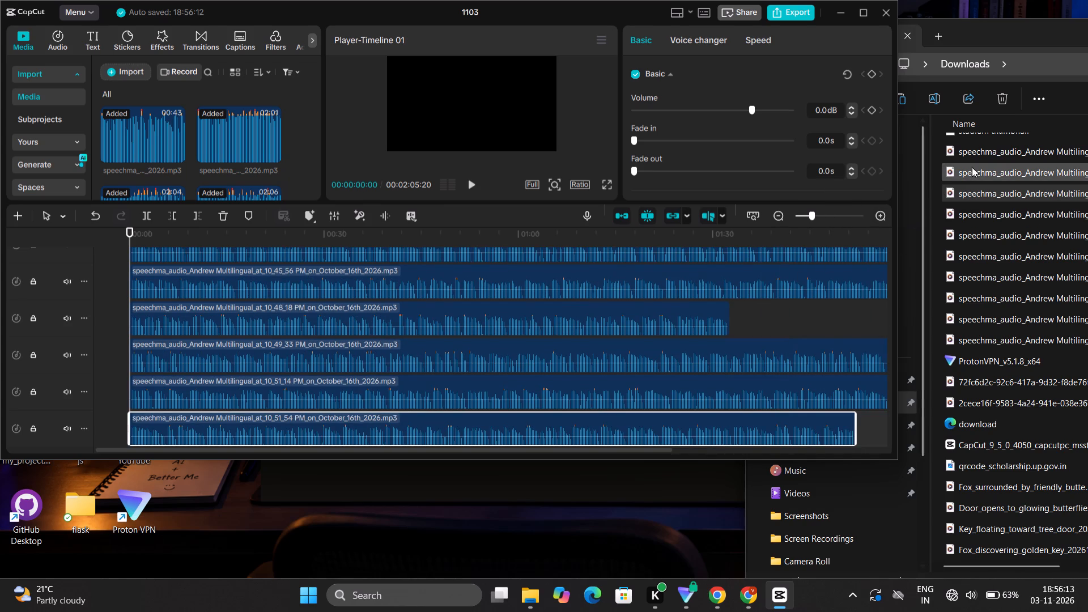
{"action": "left_click_drag", "start_coordinate": [972, 167], "coordinate": [781, 272]}
{"action": "left_click_drag", "start_coordinate": [970, 150], "coordinate": [803, 274]}
{"action": "scroll", "coordinate": [1011, 192], "scroll_direction": "up", "scroll_amount": 1}
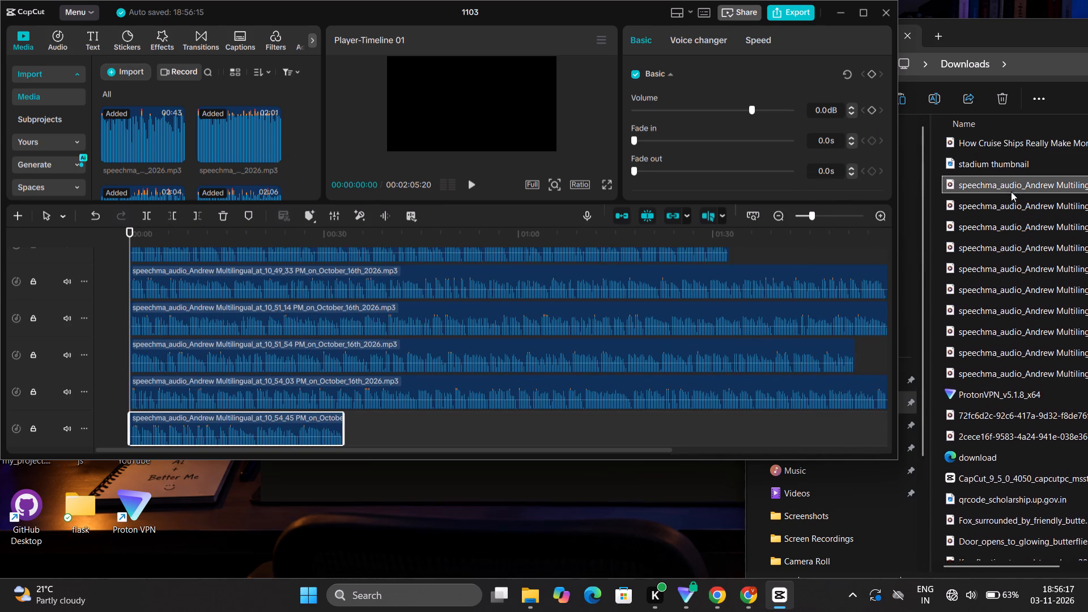
Maximize the CapCut window and place the 10_54_03 PM voiceover directly after the 10_54_45 PM voiceover on the bottom audio track.
{"action": "scroll", "coordinate": [1011, 192], "scroll_direction": "up", "scroll_amount": 1}
{"action": "left_click", "coordinate": [860, 14]}
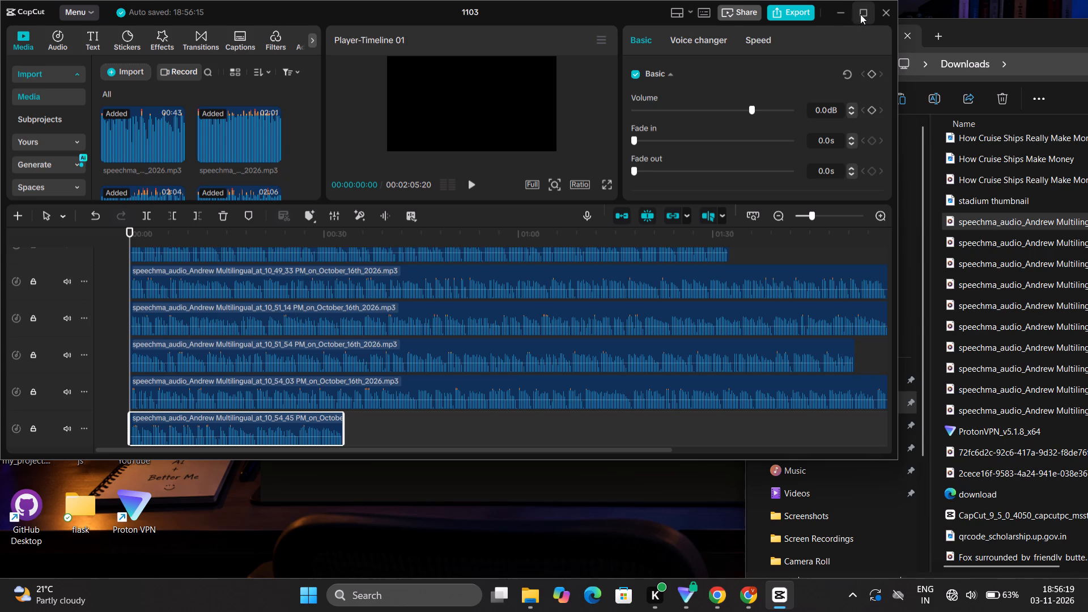
{"action": "scroll", "coordinate": [364, 371], "scroll_direction": "down", "scroll_amount": 1, "text": "ctrl"}
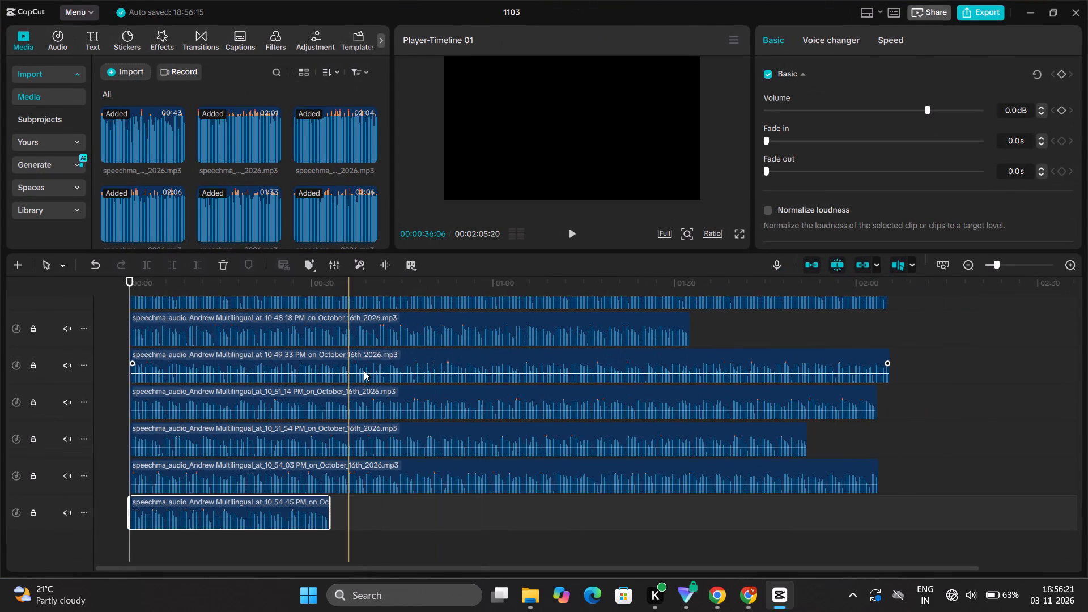
{"action": "left_click_drag", "start_coordinate": [292, 482], "coordinate": [464, 512]}
{"action": "scroll", "coordinate": [464, 512], "scroll_direction": "down", "scroll_amount": 8, "text": "ctrl"}
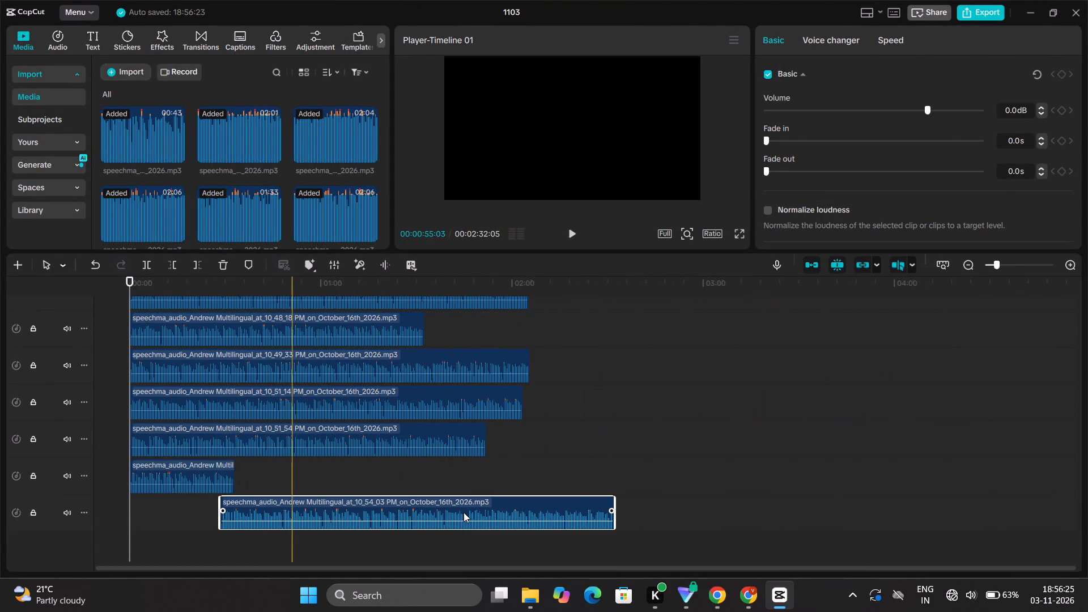
{"action": "scroll", "coordinate": [464, 512], "scroll_direction": "down", "scroll_amount": 3, "text": "ctrl"}
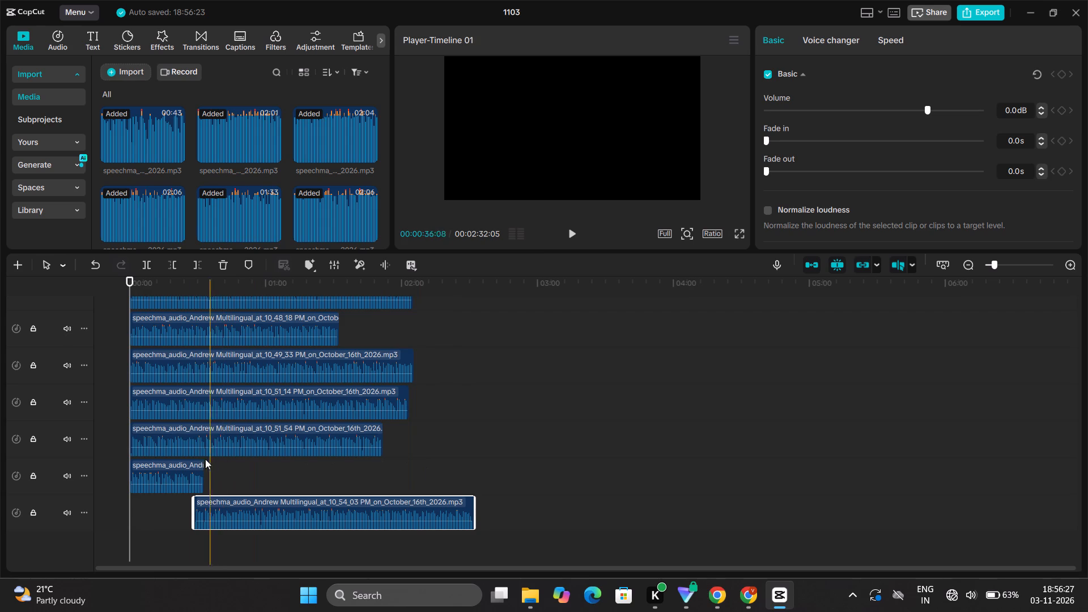
{"action": "left_click_drag", "start_coordinate": [185, 463], "coordinate": [175, 502]}
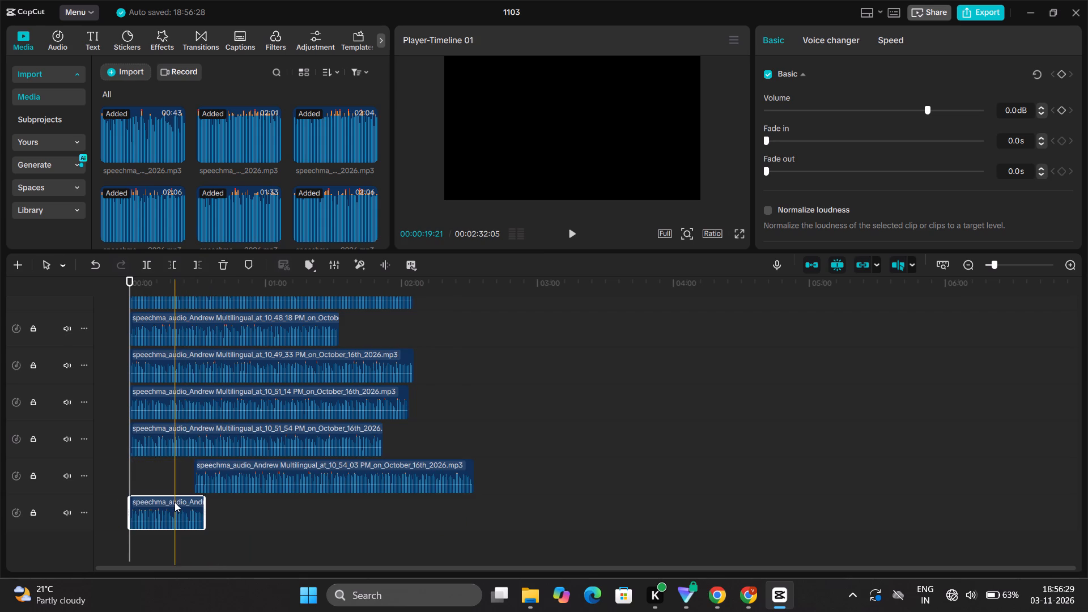
{"action": "left_click_drag", "start_coordinate": [243, 477], "coordinate": [266, 516]}
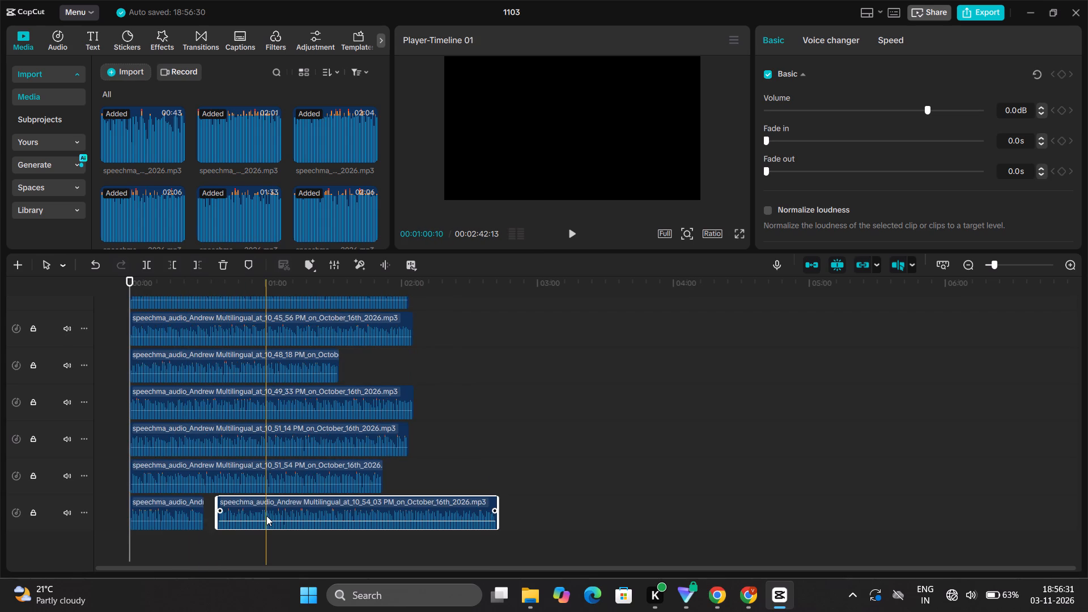
{"action": "left_click_drag", "start_coordinate": [266, 515], "coordinate": [255, 515]}
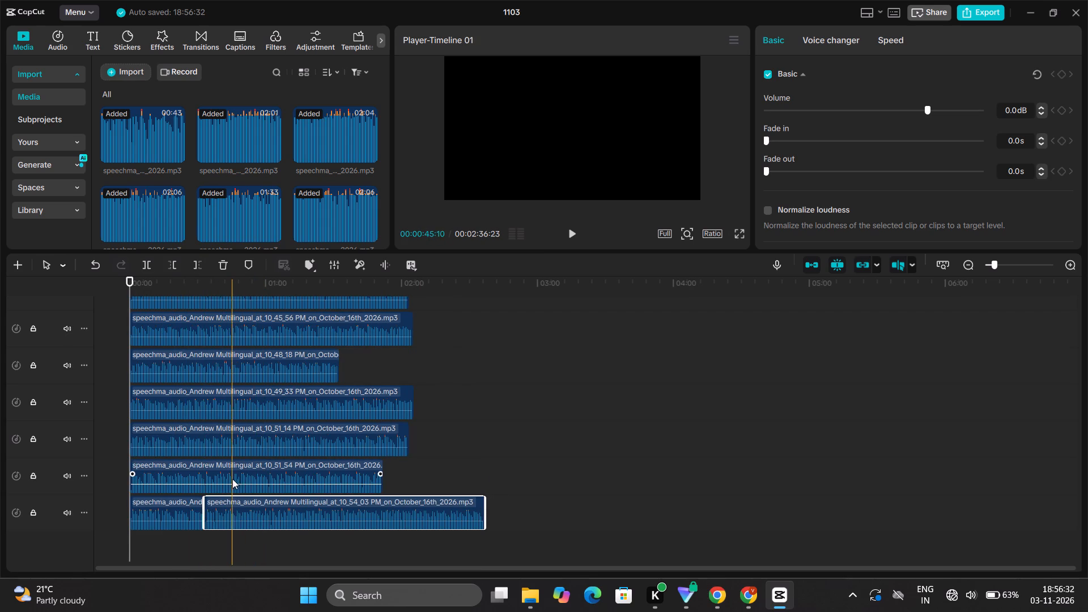
Append the 10_51_54 PM and then the 10_51_14 PM voiceover end to end after 10_54_03 PM on the bottom audio track.
{"action": "left_click_drag", "start_coordinate": [231, 477], "coordinate": [538, 509]}
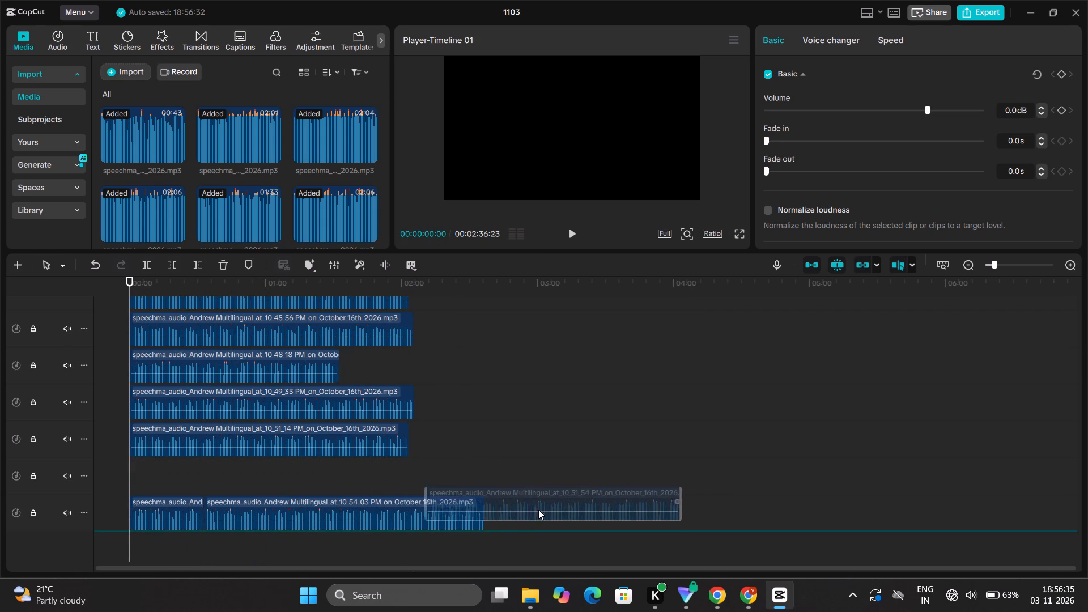
{"action": "left_click_drag", "start_coordinate": [538, 509], "coordinate": [589, 510]}
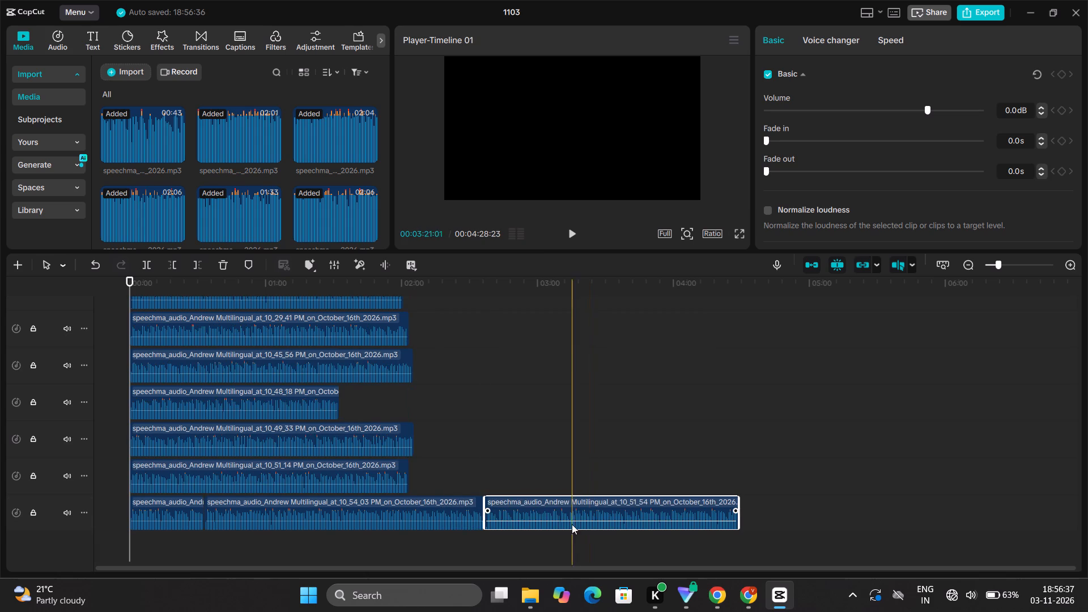
{"action": "scroll", "coordinate": [519, 398], "scroll_direction": "down", "scroll_amount": 9, "text": "ctrl"}
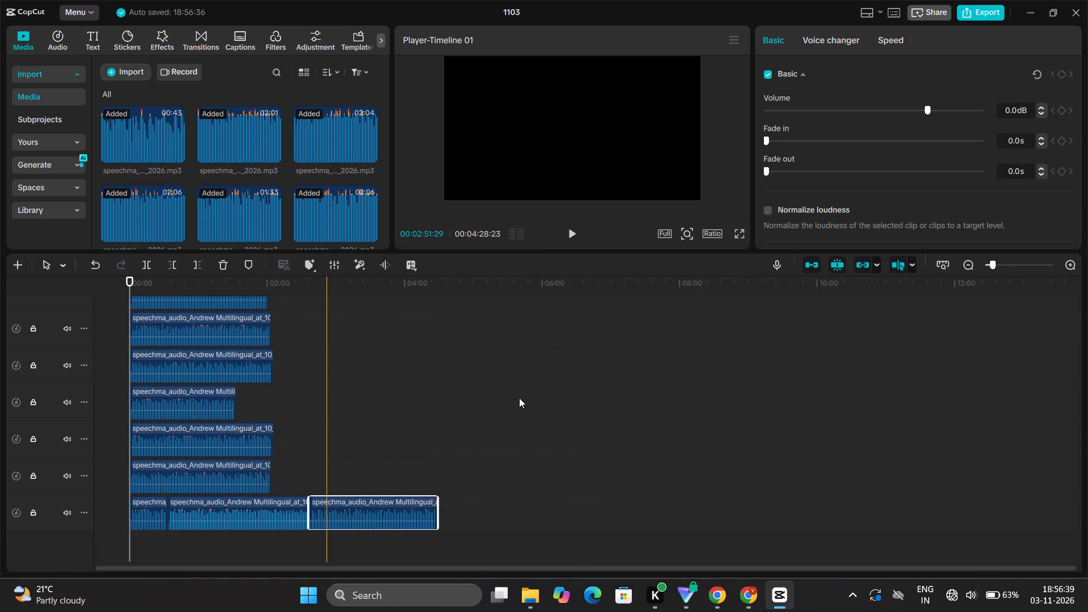
{"action": "scroll", "coordinate": [519, 398], "scroll_direction": "down", "scroll_amount": 1, "text": "ctrl"}
{"action": "left_click", "coordinate": [218, 481]}
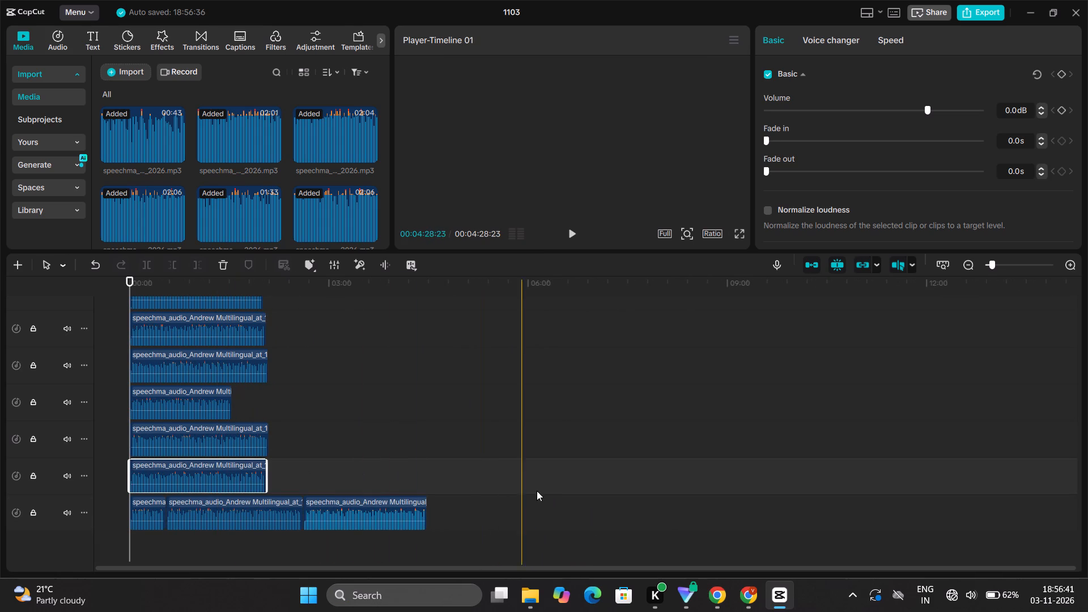
{"action": "left_click_drag", "start_coordinate": [207, 472], "coordinate": [558, 482]}
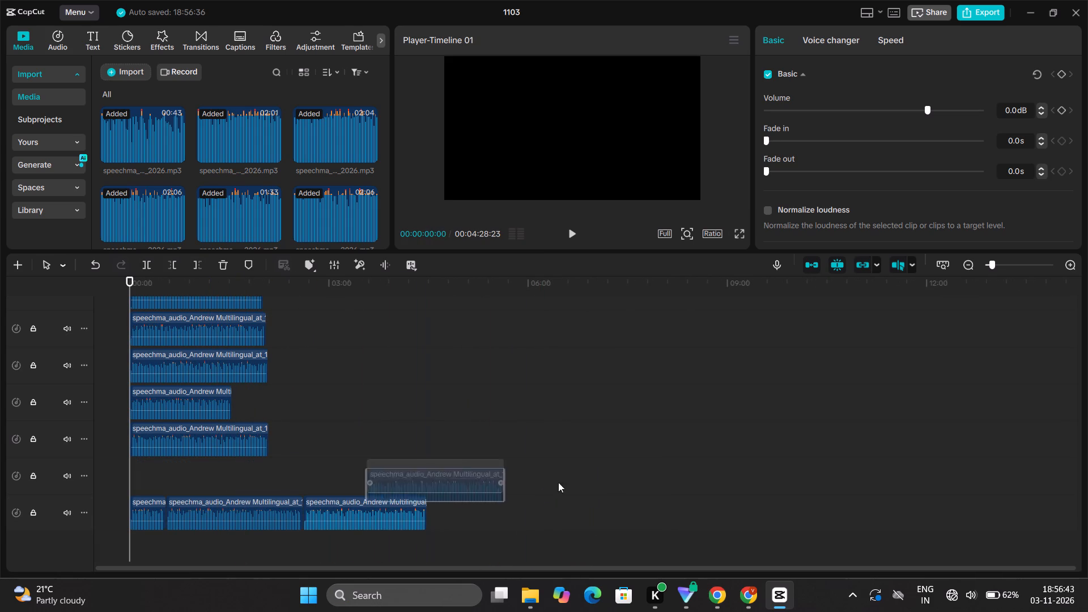
{"action": "left_click_drag", "start_coordinate": [558, 482], "coordinate": [505, 502]}
Append the 10_49_33 PM and then the 10_48_18 PM voiceover end to end after 10_51_14 PM on the bottom audio track.
{"action": "left_click_drag", "start_coordinate": [207, 471], "coordinate": [307, 466]}
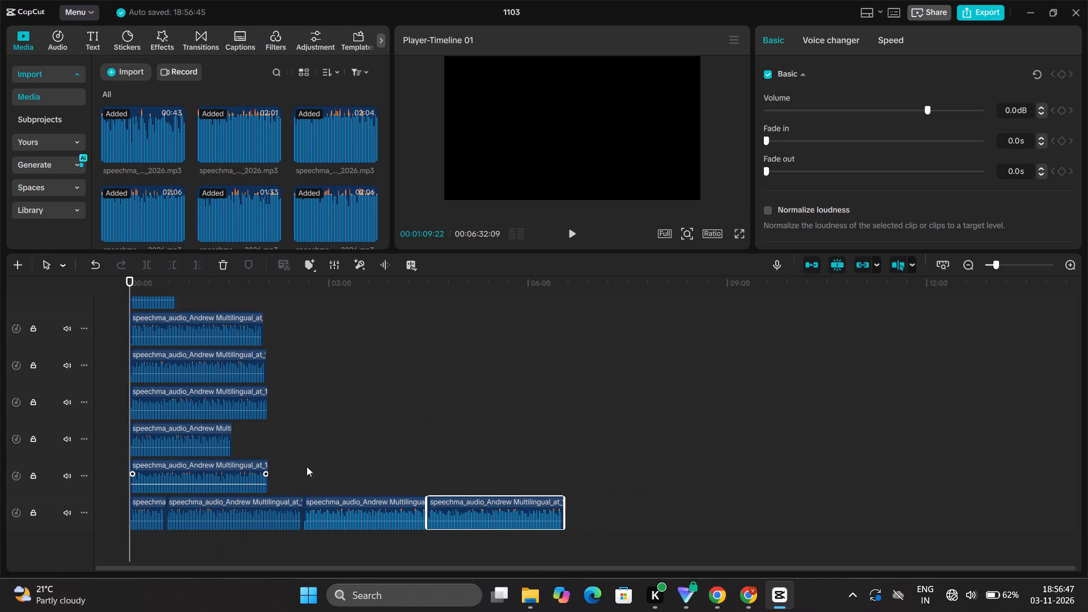
{"action": "left_click_drag", "start_coordinate": [307, 466], "coordinate": [647, 497]}
{"action": "left_click_drag", "start_coordinate": [629, 469], "coordinate": [627, 483]}
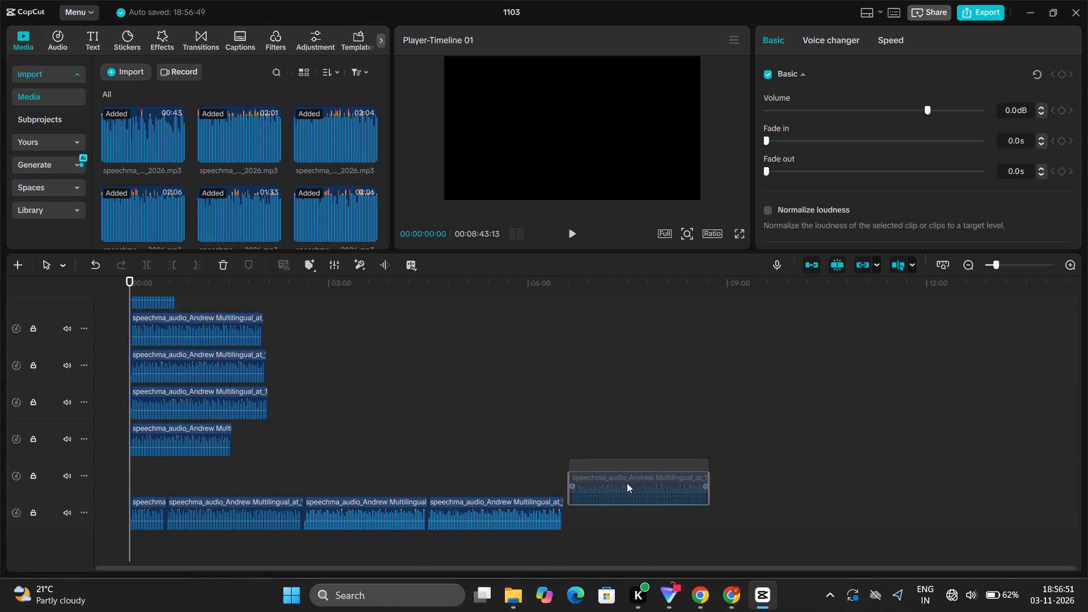
{"action": "left_click_drag", "start_coordinate": [627, 483], "coordinate": [624, 490]}
{"action": "left_click_drag", "start_coordinate": [624, 481], "coordinate": [628, 519]}
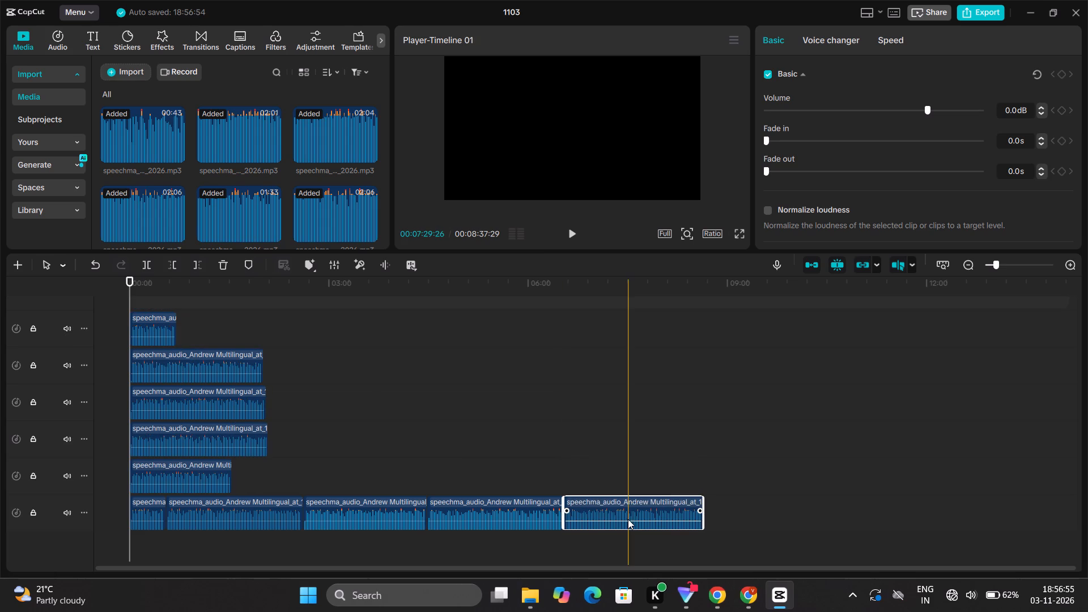
{"action": "scroll", "coordinate": [197, 483], "scroll_direction": "down", "scroll_amount": 2, "text": "ctrl"}
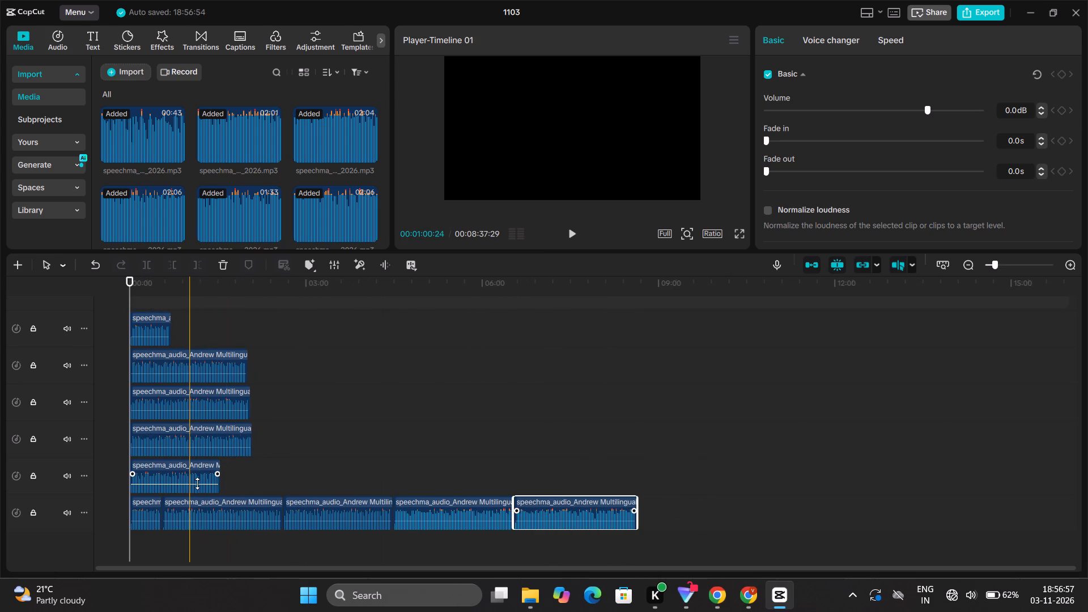
{"action": "left_click_drag", "start_coordinate": [179, 477], "coordinate": [597, 453]}
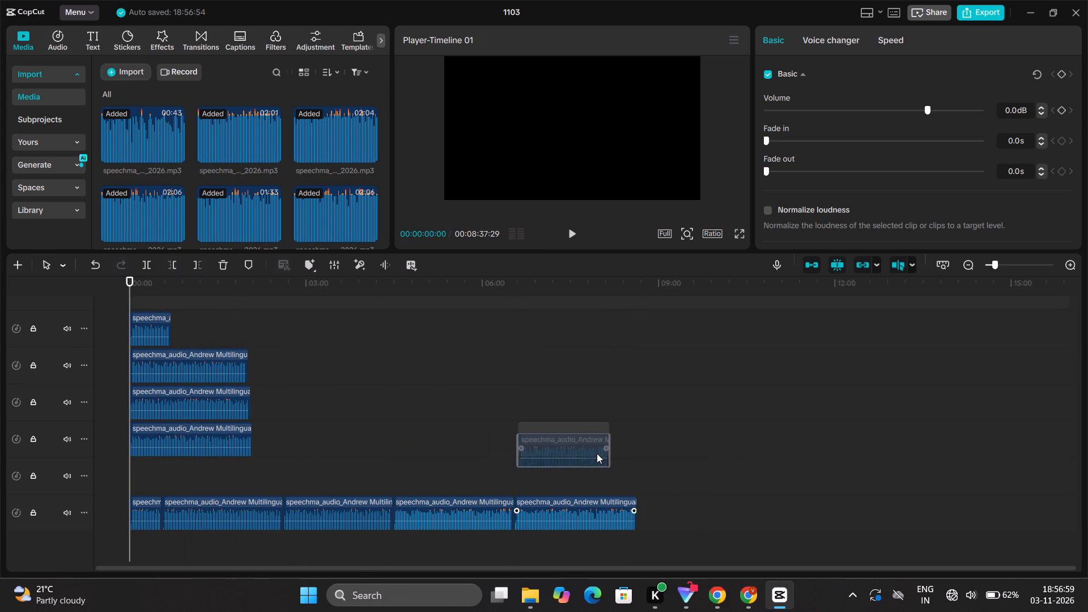
{"action": "left_click_drag", "start_coordinate": [597, 453], "coordinate": [687, 517]}
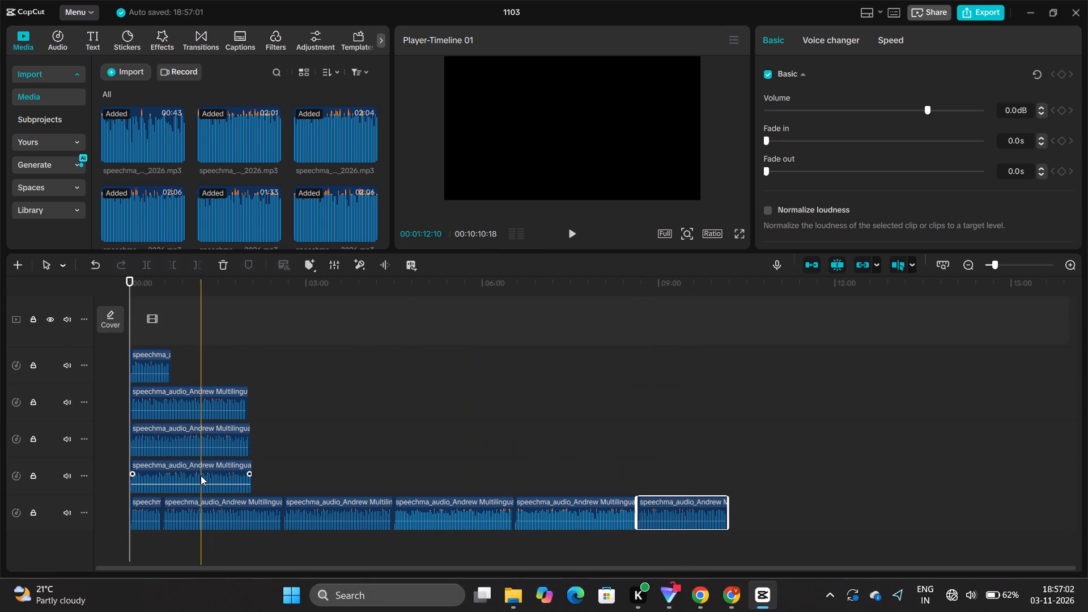
Append the 10_45_56 PM and then the 10_29_41 PM voiceover end to end after 10_48_18 PM on the bottom audio track.
{"action": "left_click", "coordinate": [201, 475]}
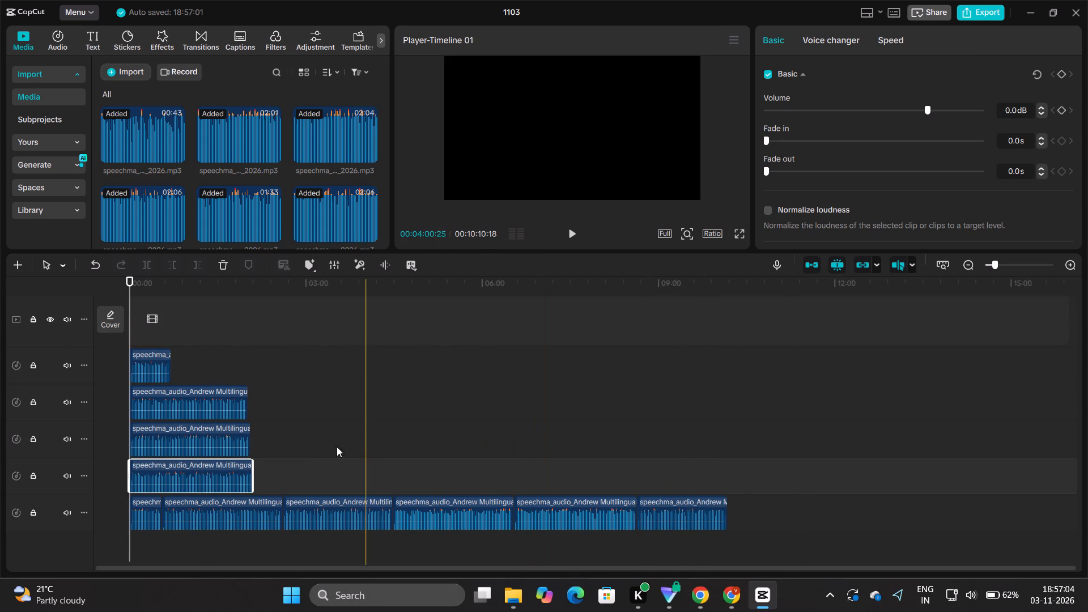
{"action": "left_click", "coordinate": [194, 472]}
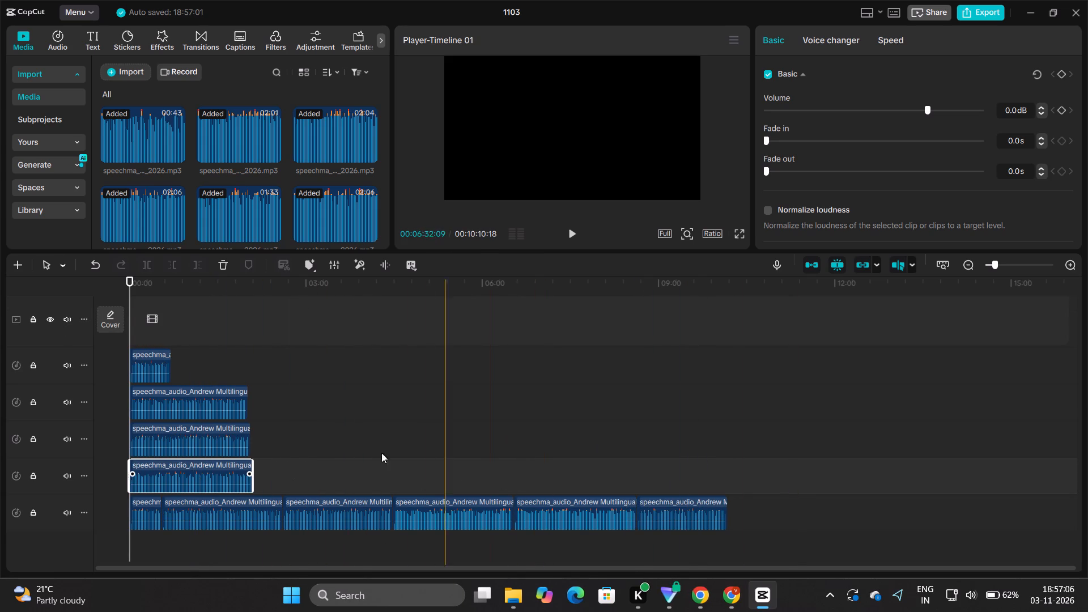
{"action": "left_click", "coordinate": [183, 479]}
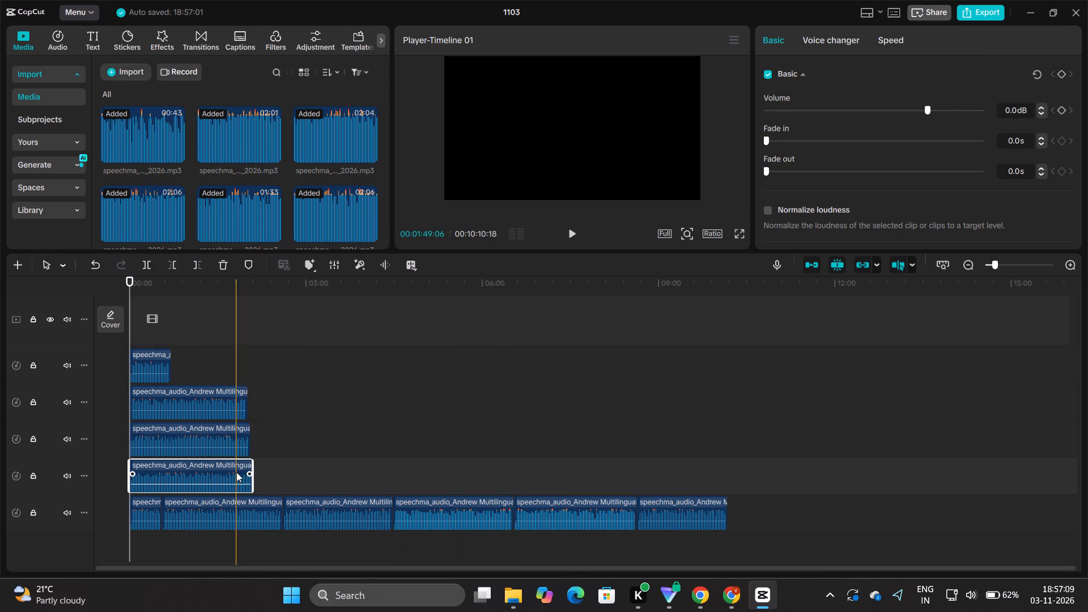
{"action": "left_click", "coordinate": [321, 450]}
{"action": "left_click_drag", "start_coordinate": [203, 477], "coordinate": [342, 469]}
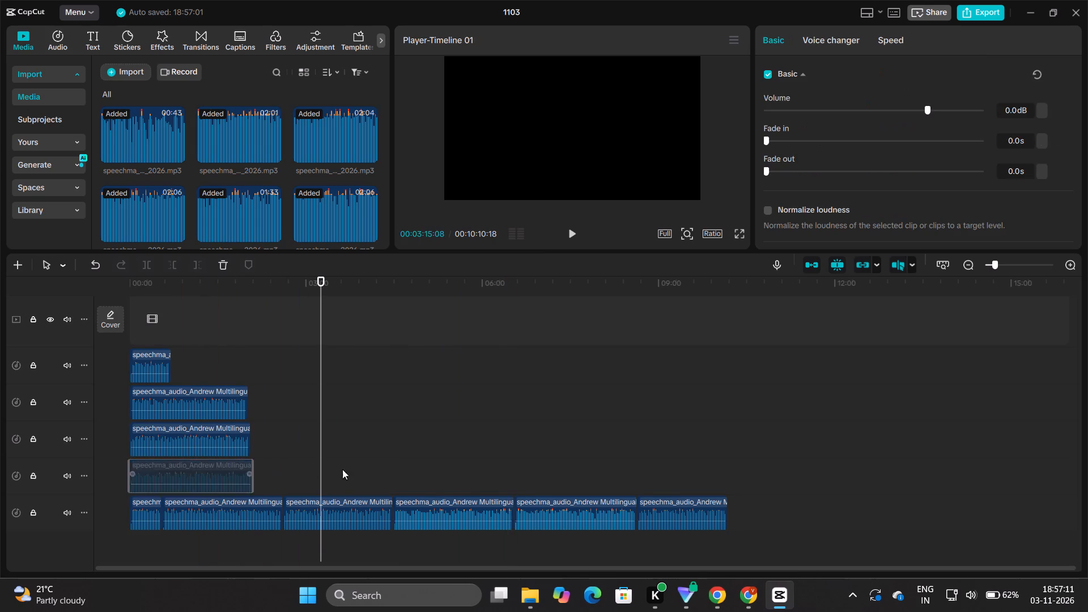
{"action": "left_click_drag", "start_coordinate": [342, 469], "coordinate": [816, 511]}
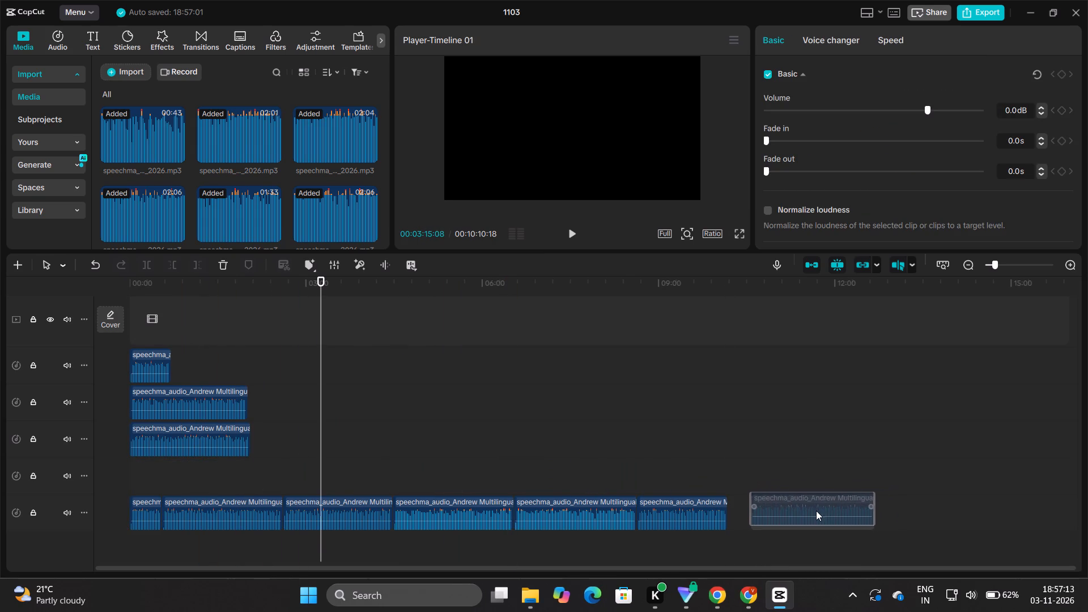
{"action": "left_click_drag", "start_coordinate": [816, 511], "coordinate": [803, 509]}
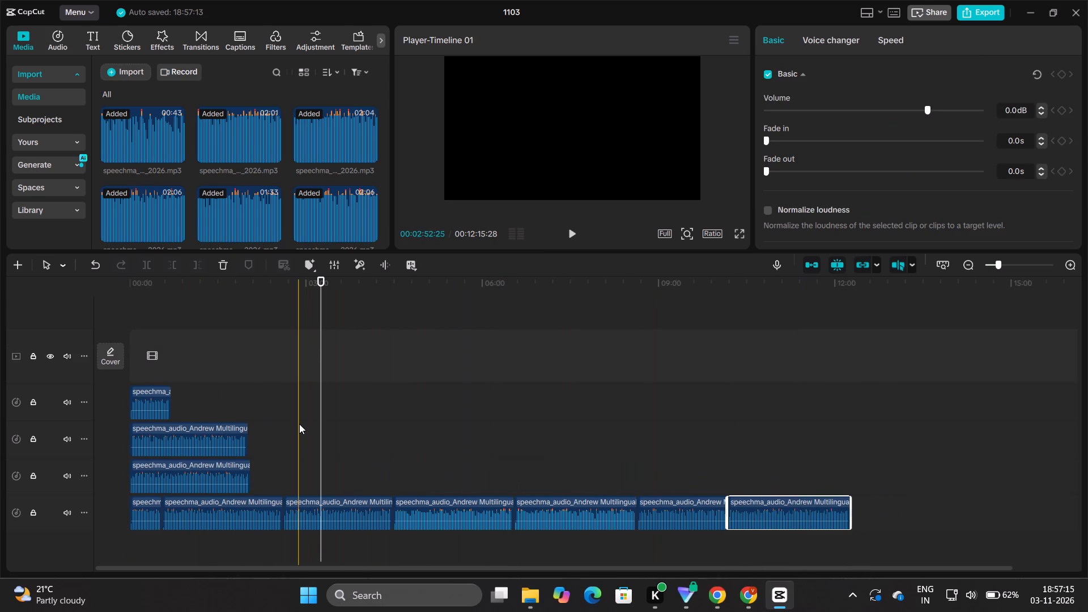
{"action": "left_click_drag", "start_coordinate": [189, 473], "coordinate": [710, 474]}
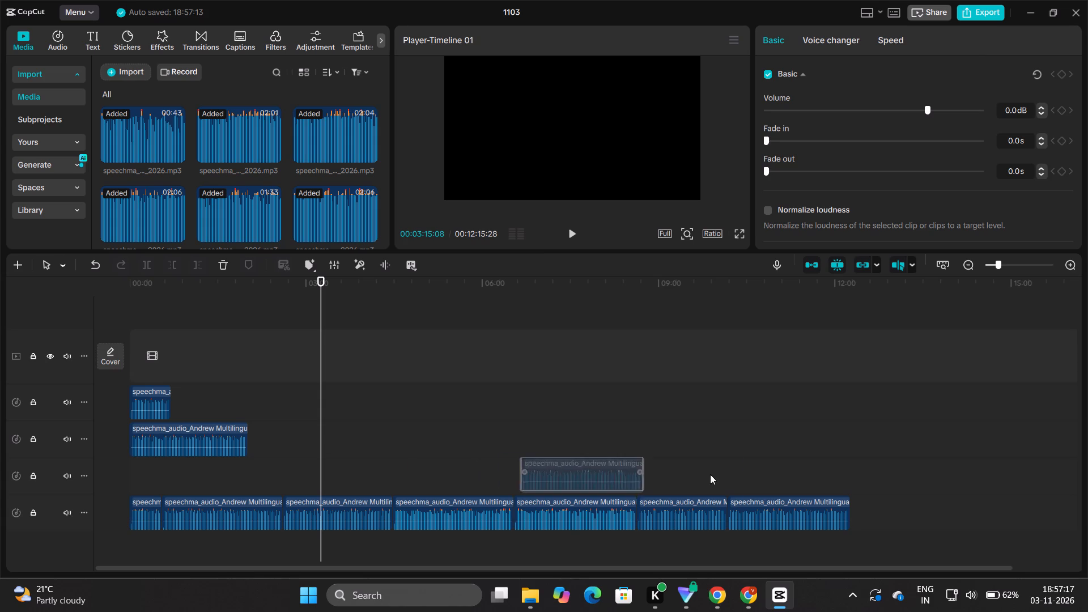
{"action": "left_click_drag", "start_coordinate": [710, 474], "coordinate": [927, 499]}
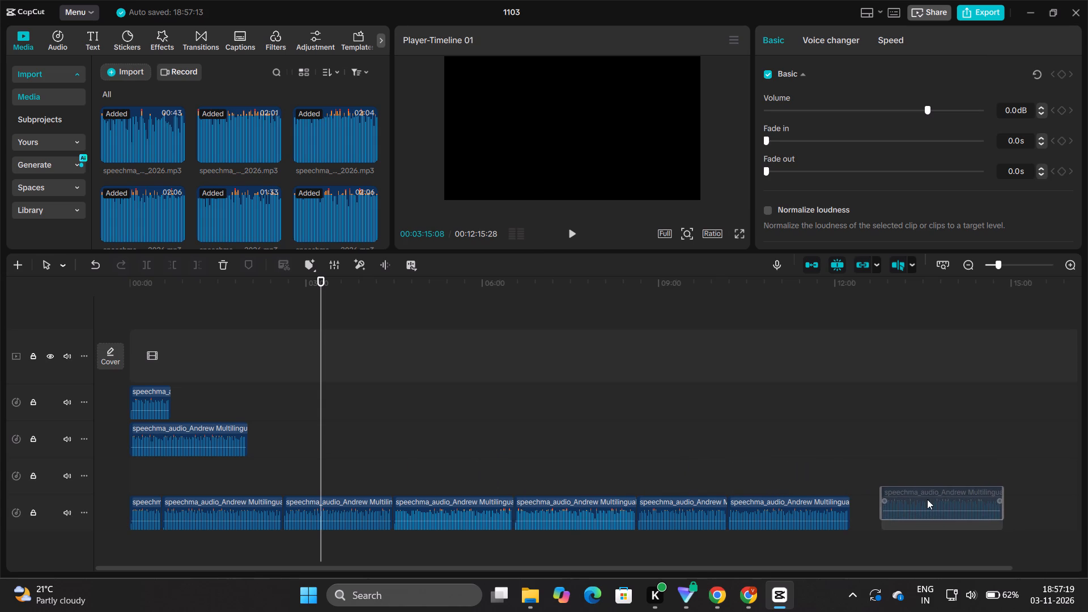
{"action": "left_click_drag", "start_coordinate": [927, 499], "coordinate": [913, 504]}
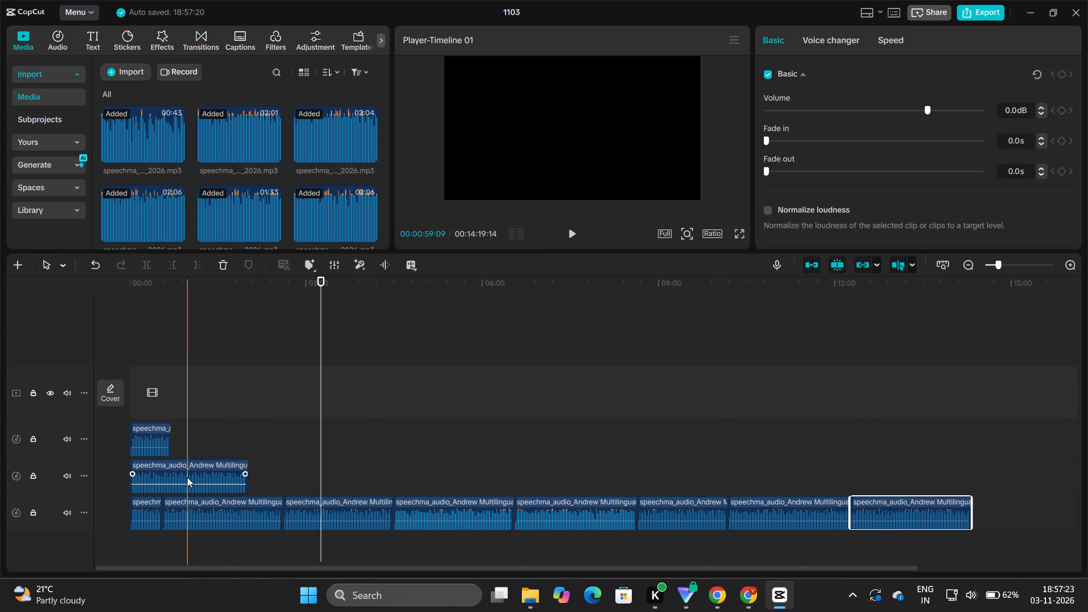
Append the 10_28_21 PM voiceover directly after the 10_29_41 PM voiceover on the bottom audio track.
{"action": "left_click_drag", "start_coordinate": [187, 477], "coordinate": [676, 516]}
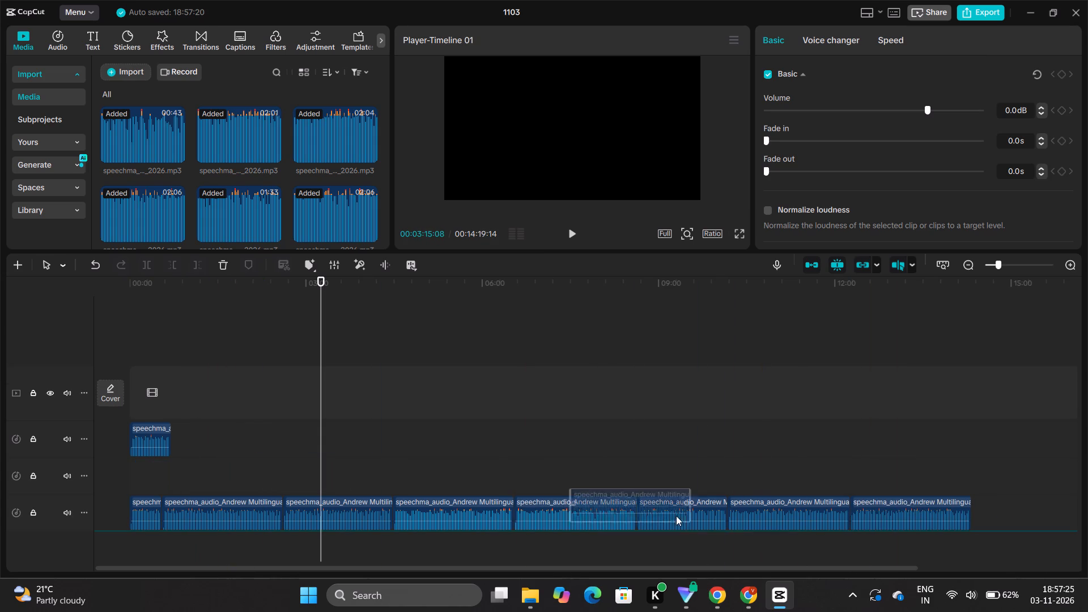
{"action": "left_click_drag", "start_coordinate": [676, 516], "coordinate": [980, 504]}
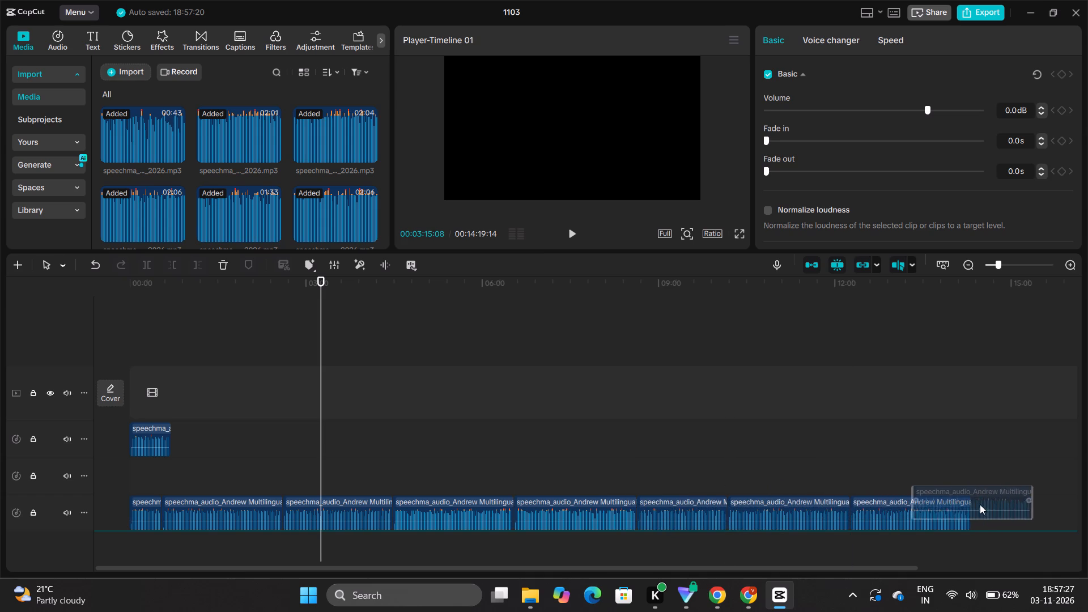
{"action": "left_click_drag", "start_coordinate": [980, 504], "coordinate": [1087, 512]}
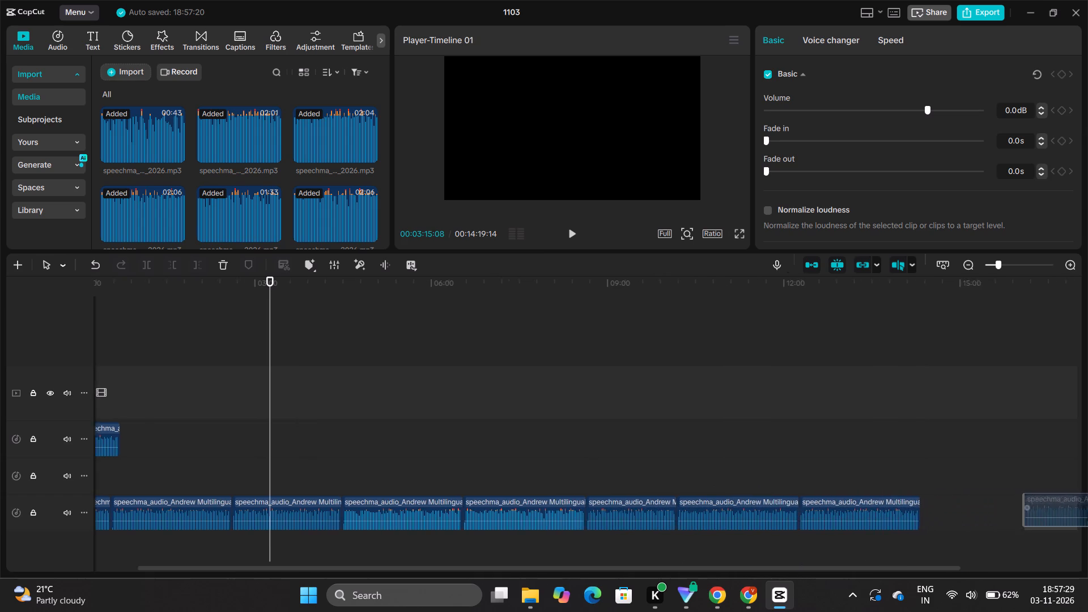
{"action": "left_click_drag", "start_coordinate": [1087, 512], "coordinate": [877, 511]}
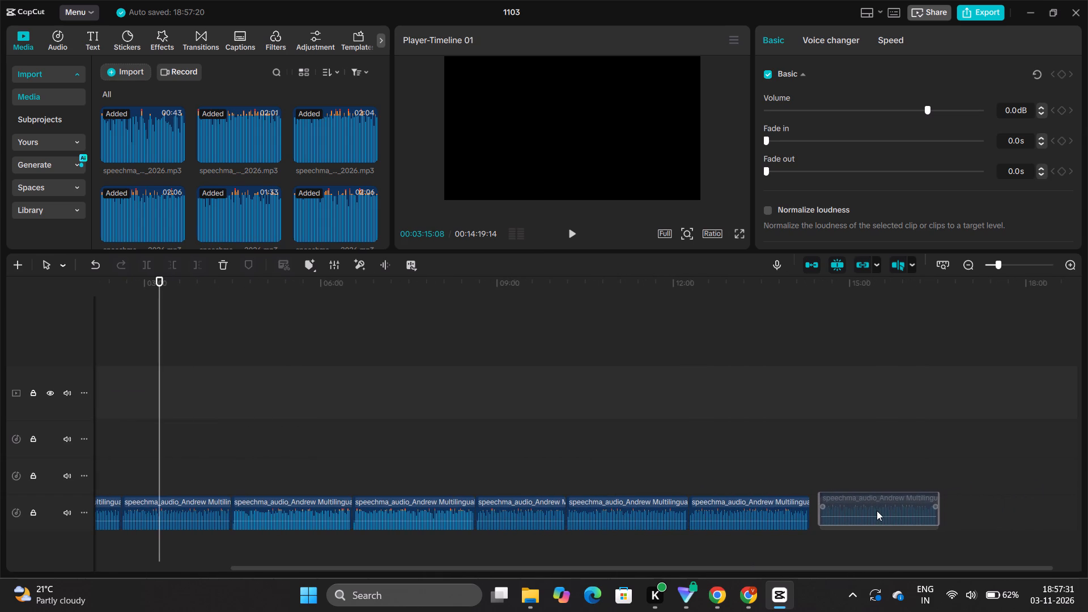
{"action": "left_click_drag", "start_coordinate": [877, 511], "coordinate": [866, 513]}
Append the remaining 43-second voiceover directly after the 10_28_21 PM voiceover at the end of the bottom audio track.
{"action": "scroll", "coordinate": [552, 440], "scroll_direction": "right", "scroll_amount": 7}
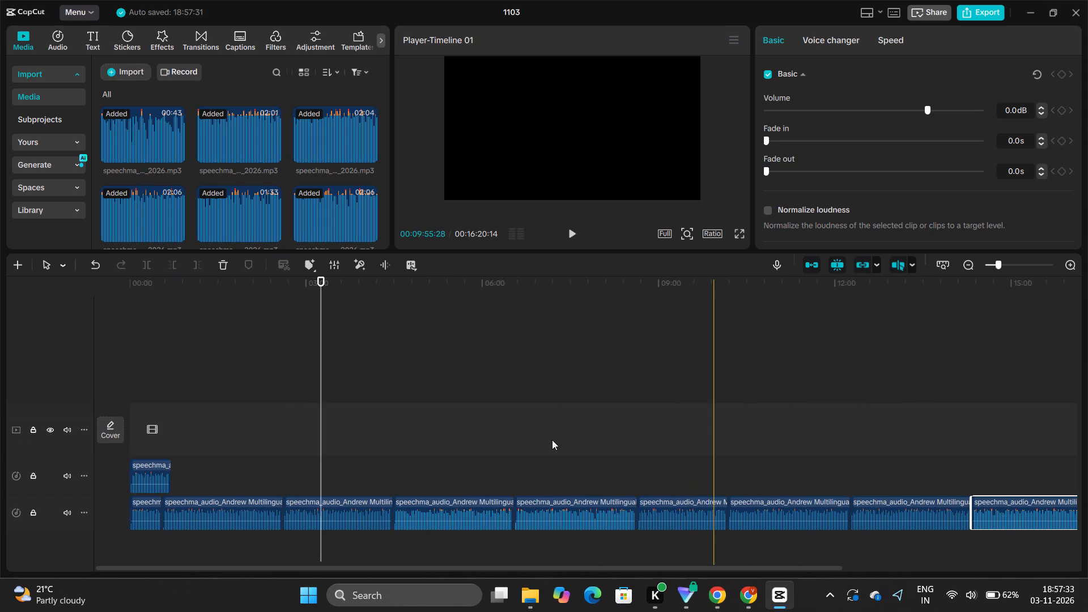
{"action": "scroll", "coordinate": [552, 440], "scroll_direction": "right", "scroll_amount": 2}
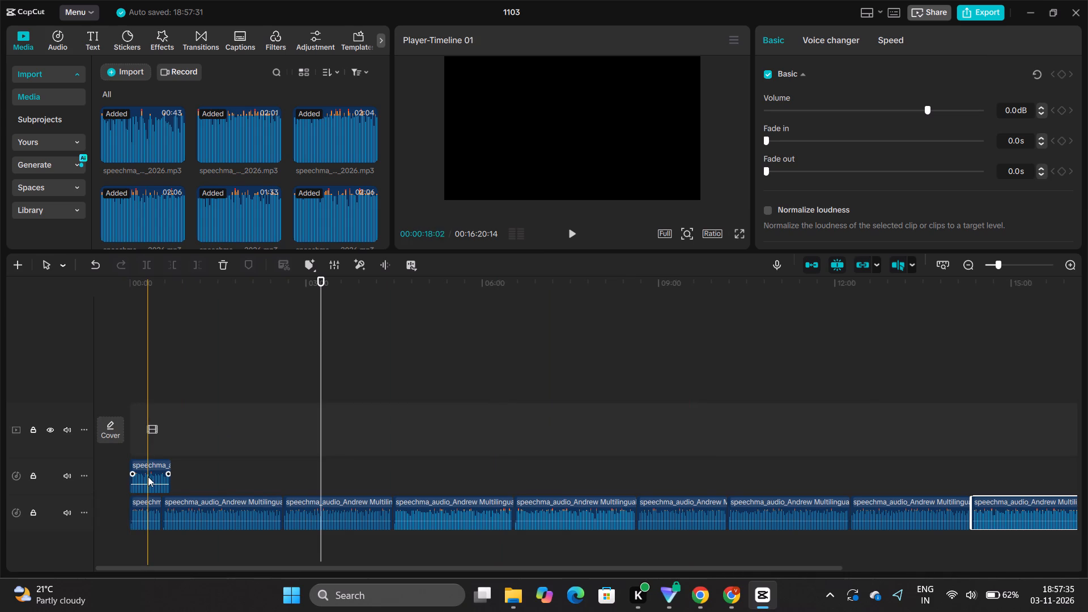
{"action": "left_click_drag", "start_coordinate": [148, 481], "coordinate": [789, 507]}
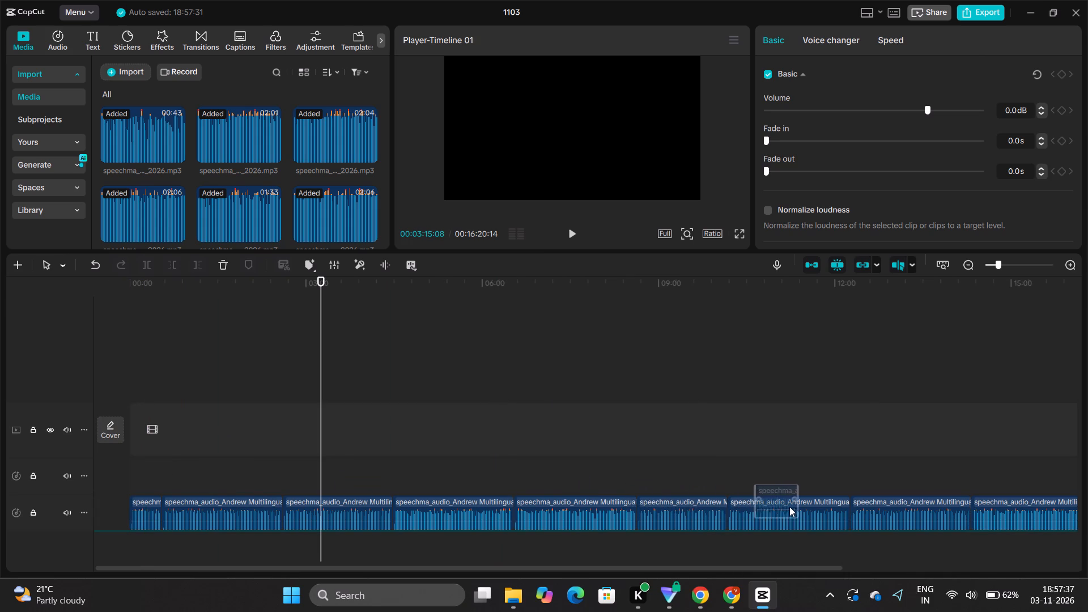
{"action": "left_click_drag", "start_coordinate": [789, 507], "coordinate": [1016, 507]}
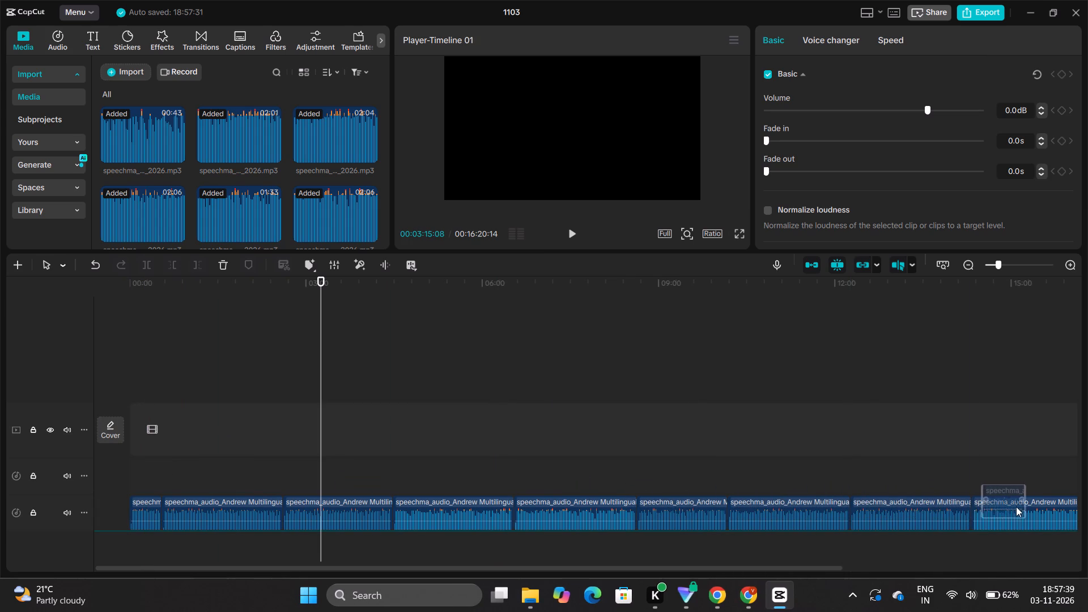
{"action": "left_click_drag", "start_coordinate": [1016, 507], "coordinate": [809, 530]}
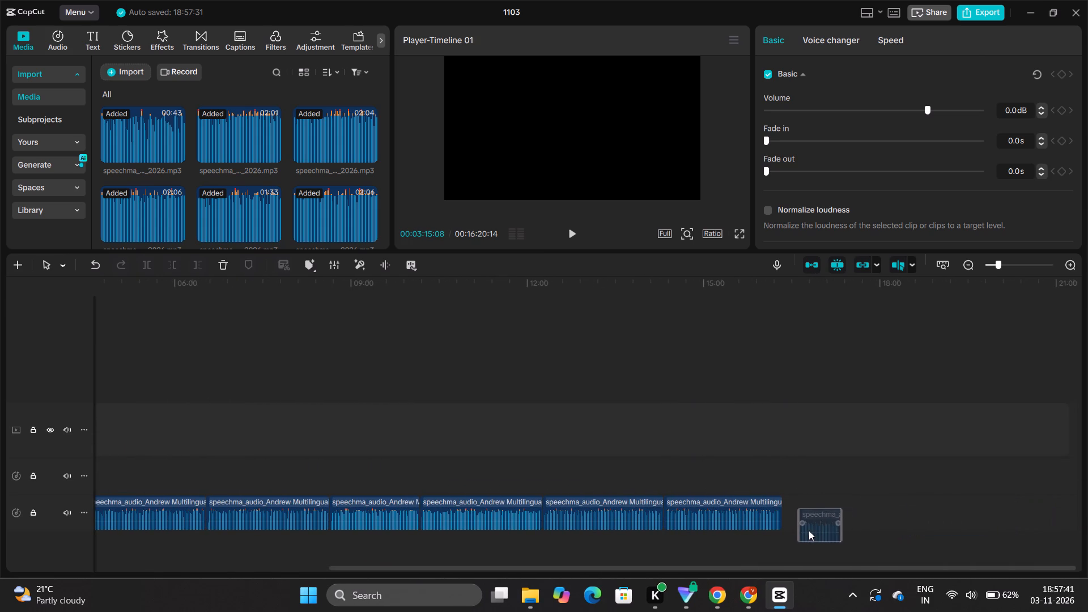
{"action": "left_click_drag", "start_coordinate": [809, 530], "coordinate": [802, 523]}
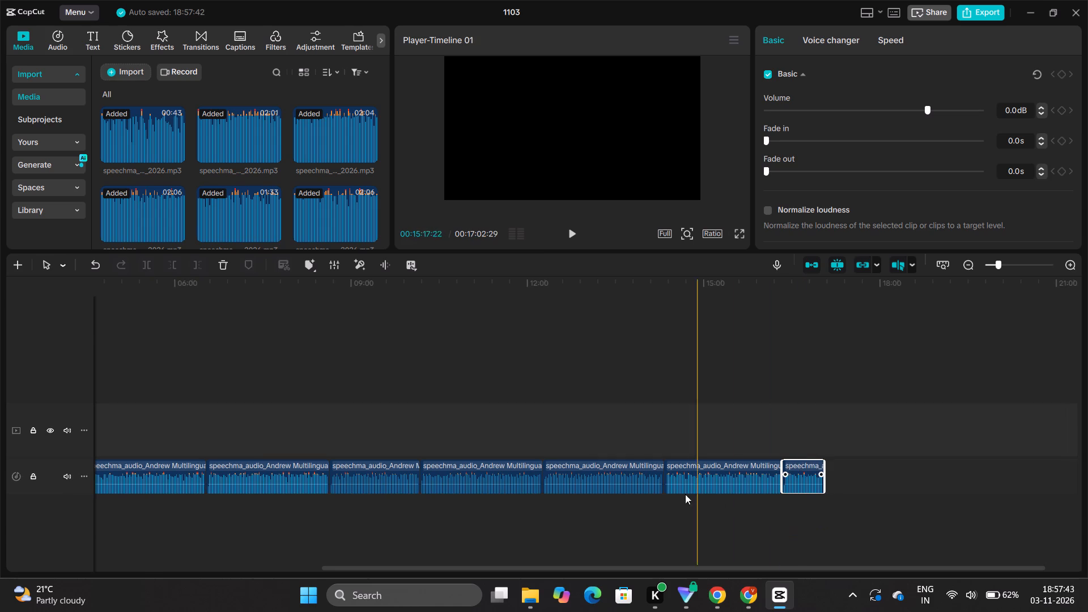
Play the joined audio from the timeline start and around the join between the first and second voiceovers to check their order.
{"action": "scroll", "coordinate": [673, 490], "scroll_direction": "right", "scroll_amount": 11}
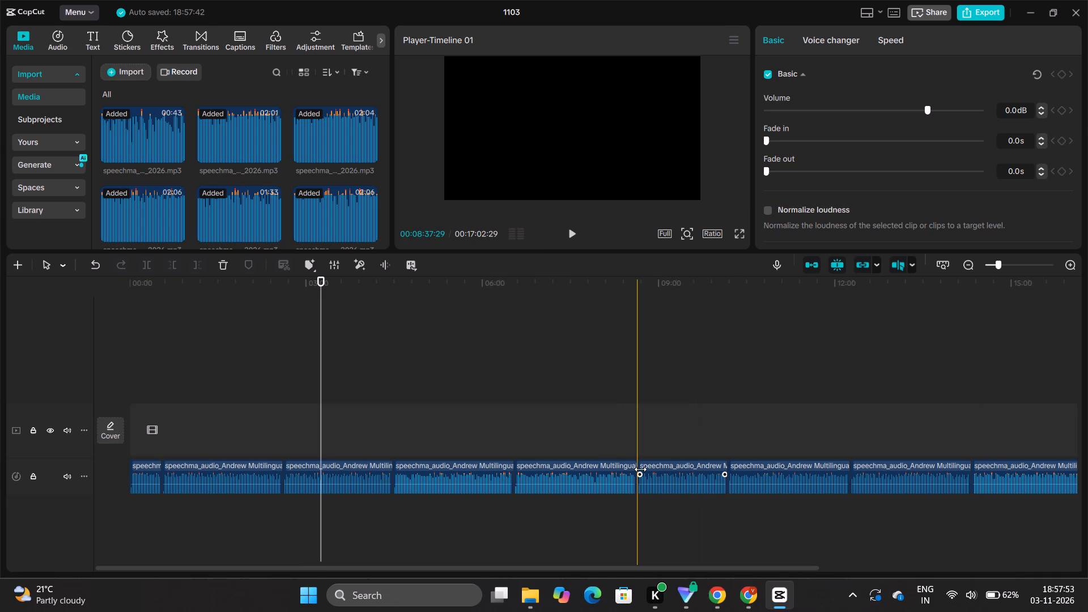
{"action": "left_click", "coordinate": [574, 228]}
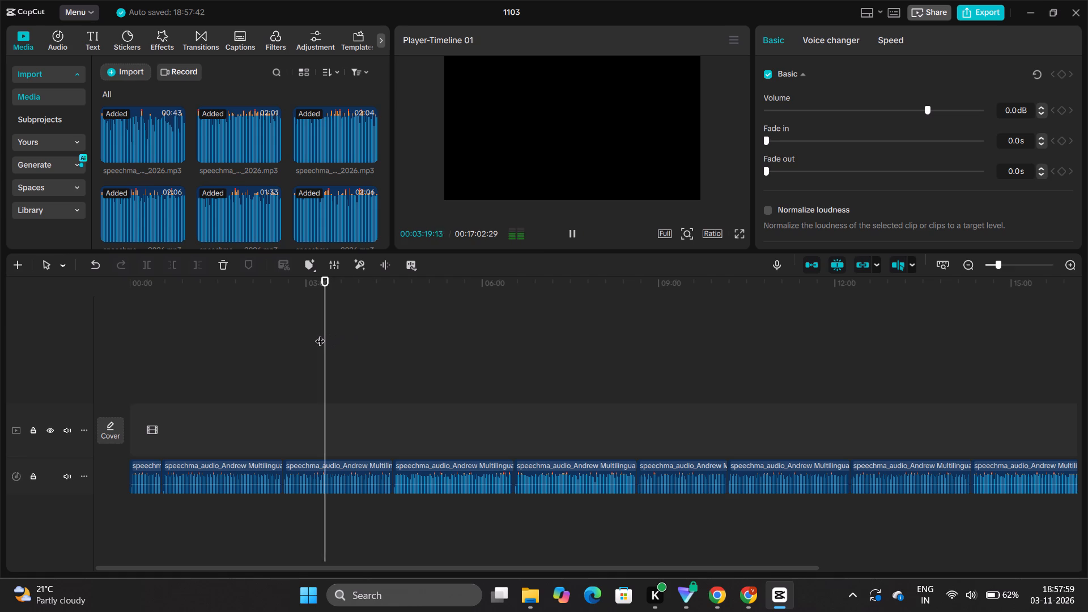
{"action": "left_click_drag", "start_coordinate": [328, 337], "coordinate": [66, 381]}
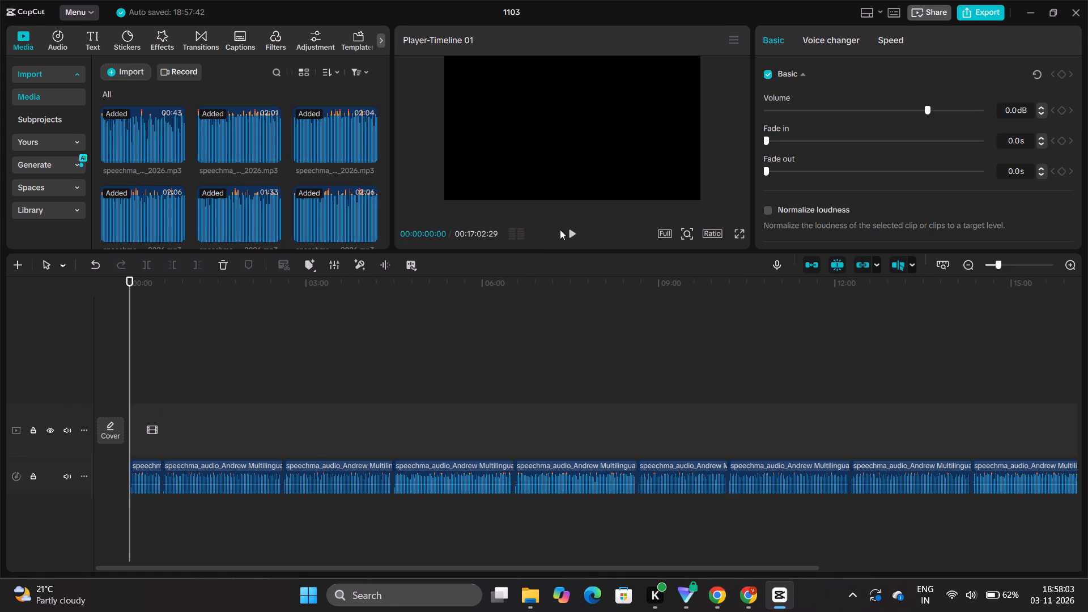
{"action": "left_click", "coordinate": [569, 233]}
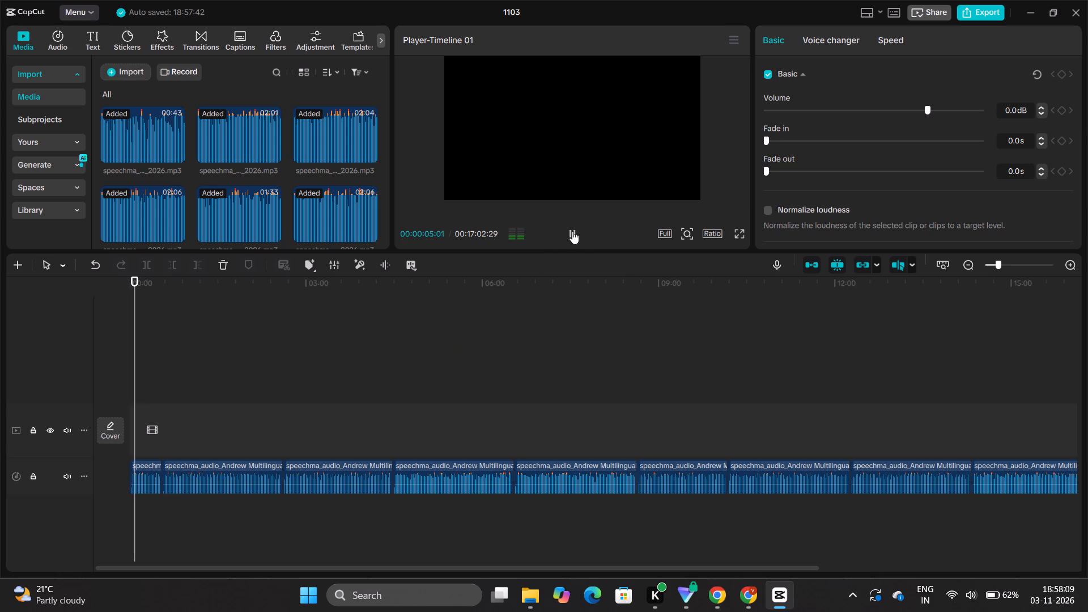
{"action": "left_click_drag", "start_coordinate": [137, 432], "coordinate": [86, 449]}
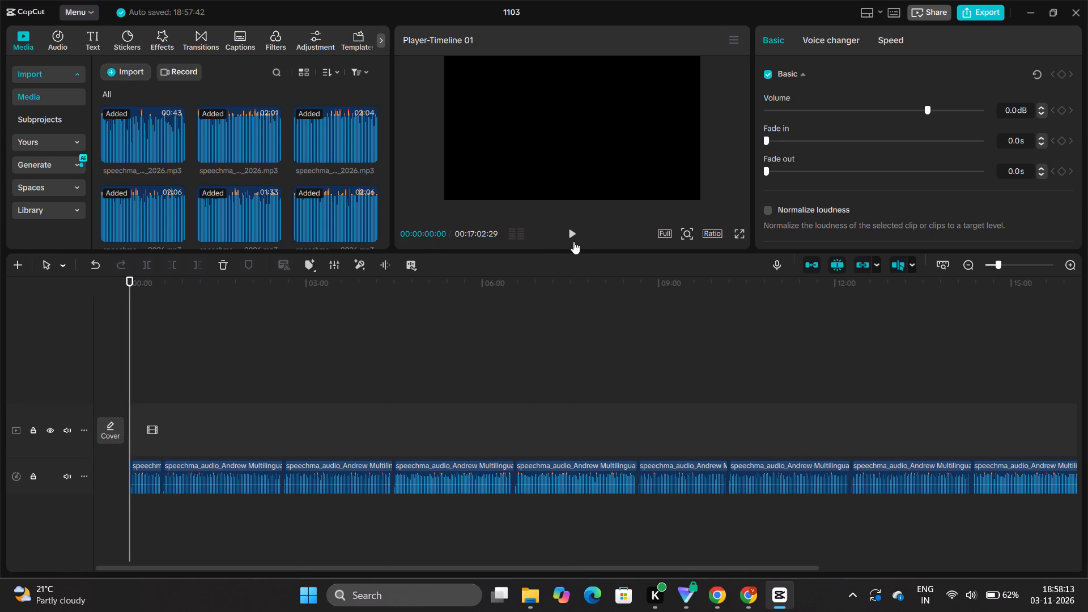
{"action": "left_click", "coordinate": [573, 241]}
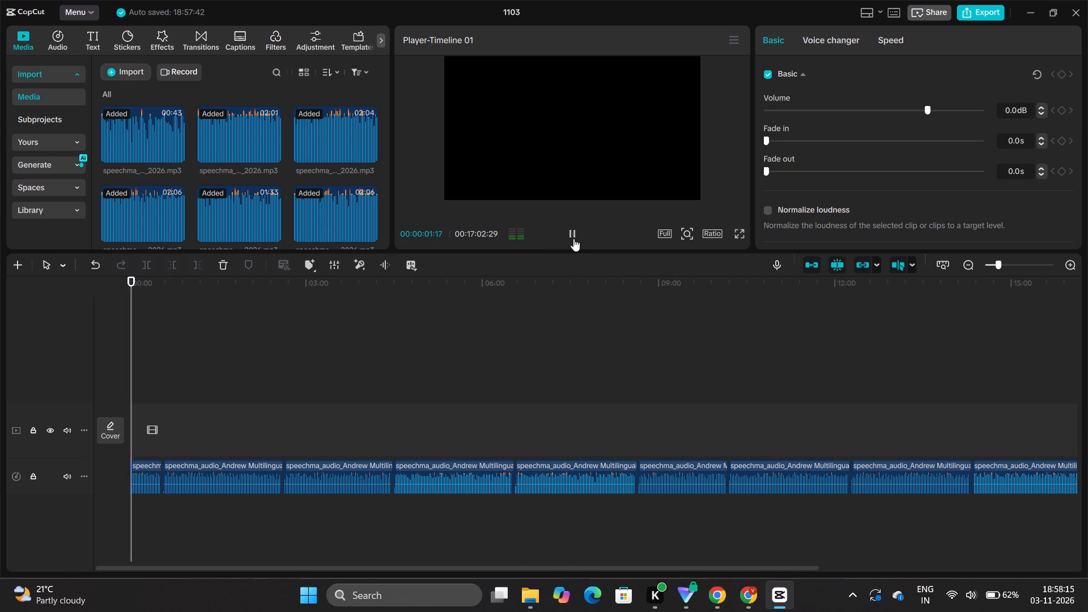
{"action": "left_click", "coordinate": [573, 239]}
{"action": "left_click", "coordinate": [573, 239]}
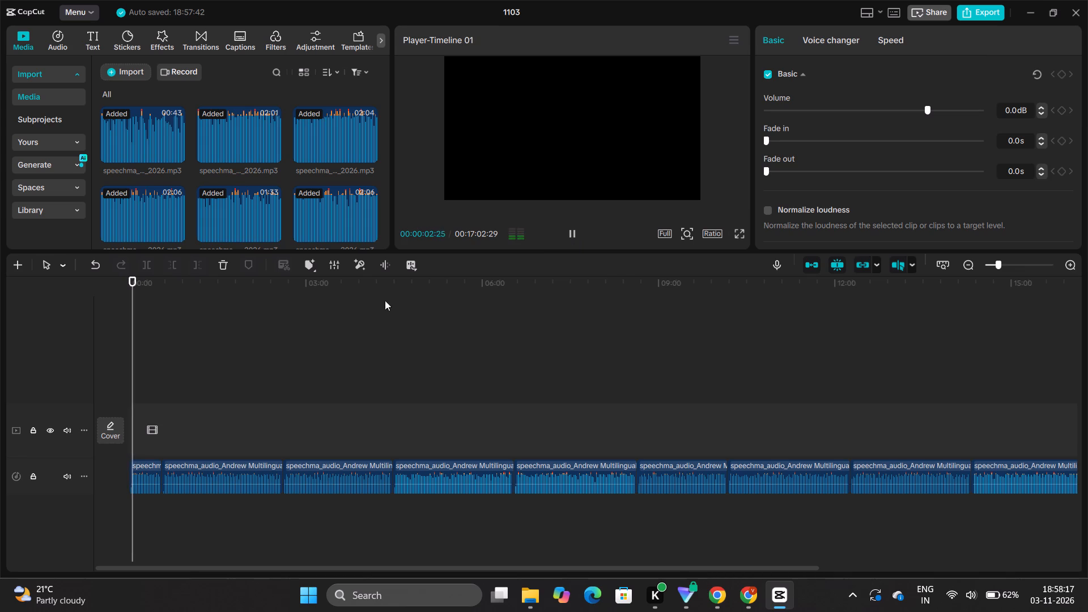
{"action": "left_click_drag", "start_coordinate": [134, 392], "coordinate": [173, 397]}
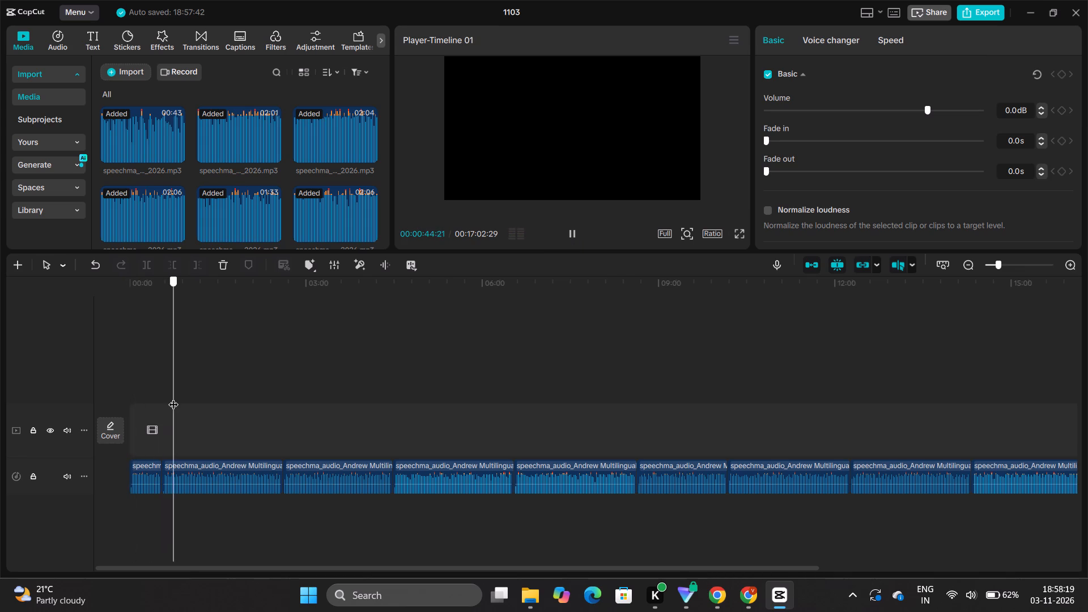
{"action": "left_click_drag", "start_coordinate": [173, 397], "coordinate": [161, 399]}
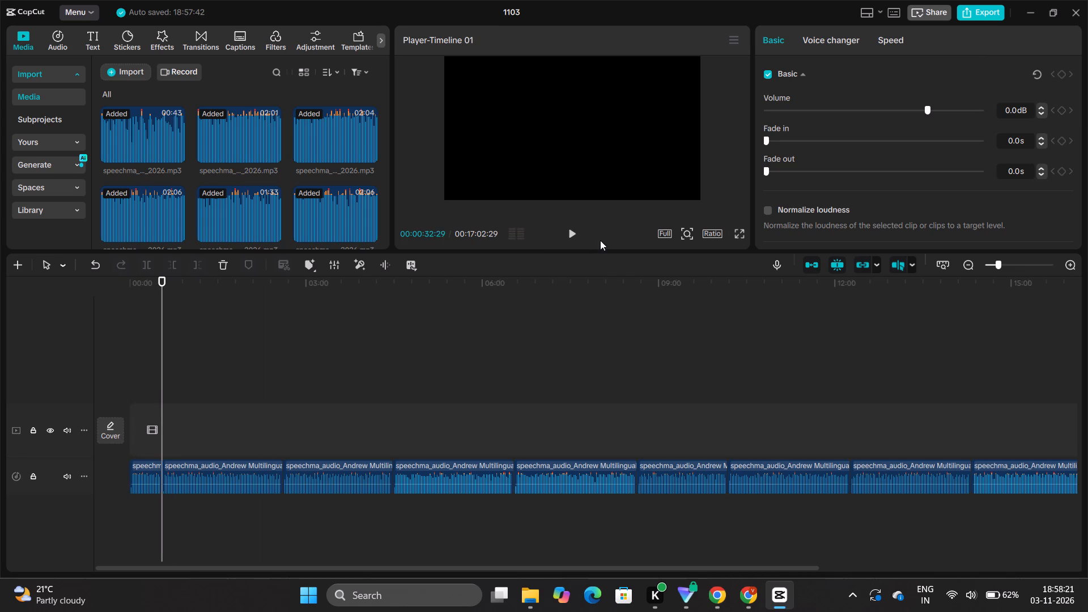
{"action": "left_click", "coordinate": [568, 232]}
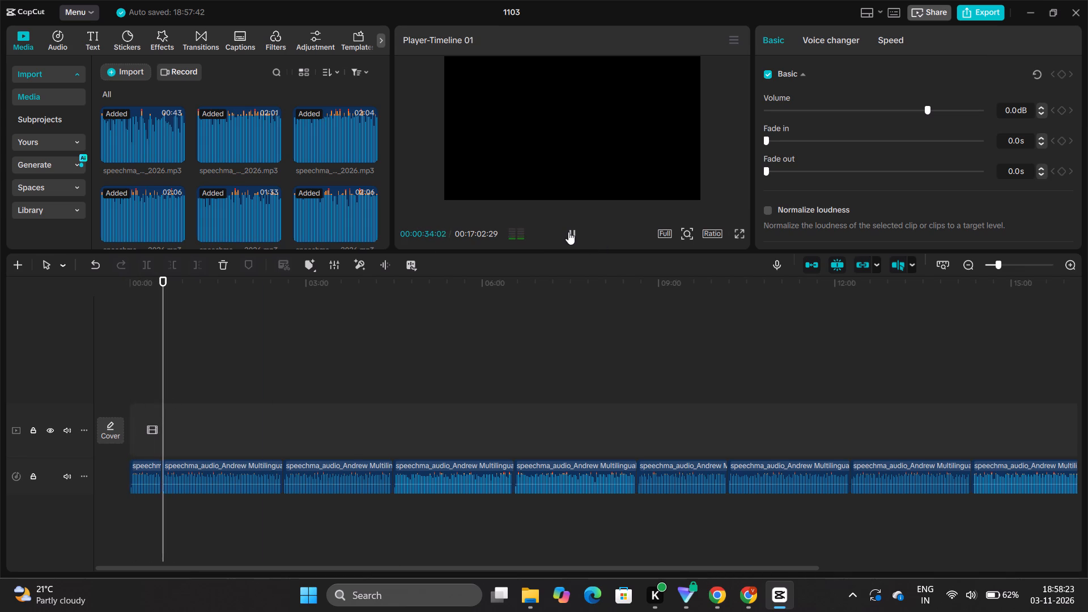
{"action": "left_click", "coordinate": [576, 235]}
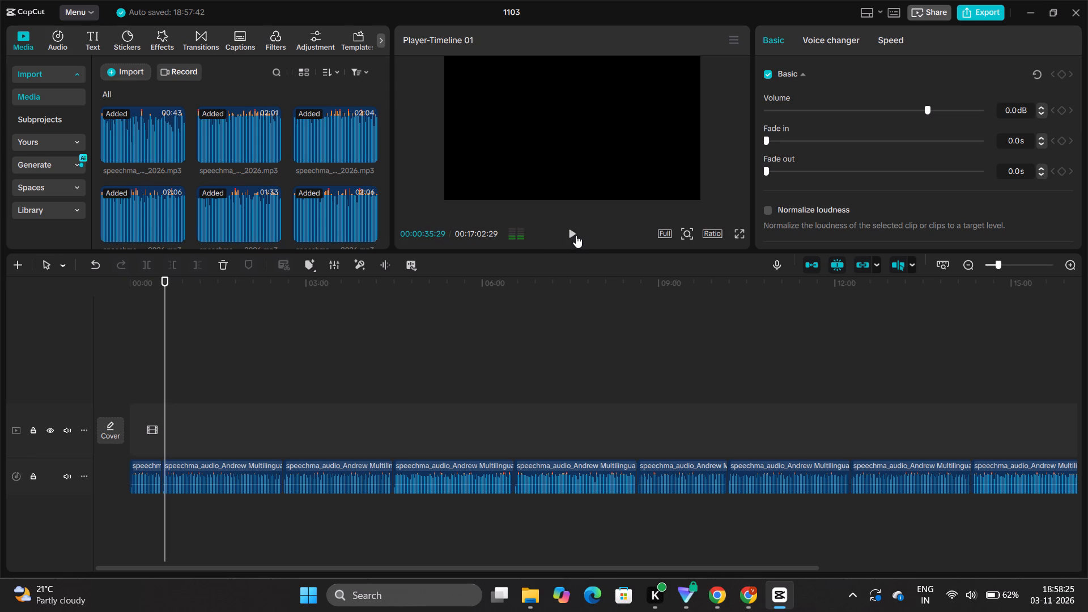
Move the 43-second voiceover from the end of the joined track onto a separate audio track above, near the timeline start.
{"action": "scroll", "coordinate": [635, 398], "scroll_direction": "down", "scroll_amount": 8}
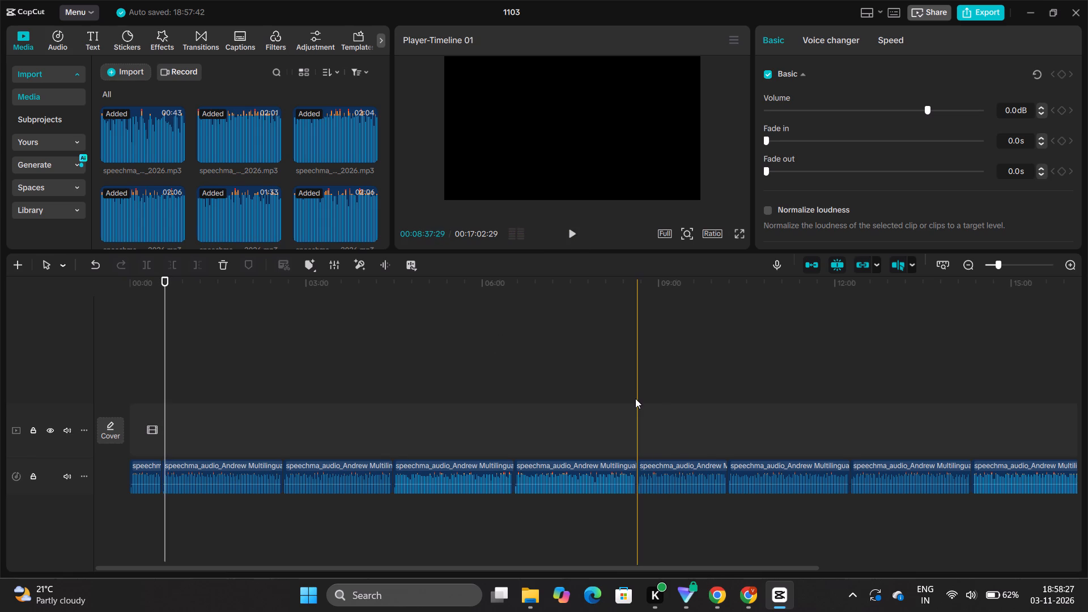
{"action": "scroll", "coordinate": [635, 398], "scroll_direction": "down", "scroll_amount": 3}
{"action": "scroll", "coordinate": [635, 398], "scroll_direction": "left", "scroll_amount": 10}
{"action": "left_click_drag", "start_coordinate": [766, 483], "coordinate": [309, 515]}
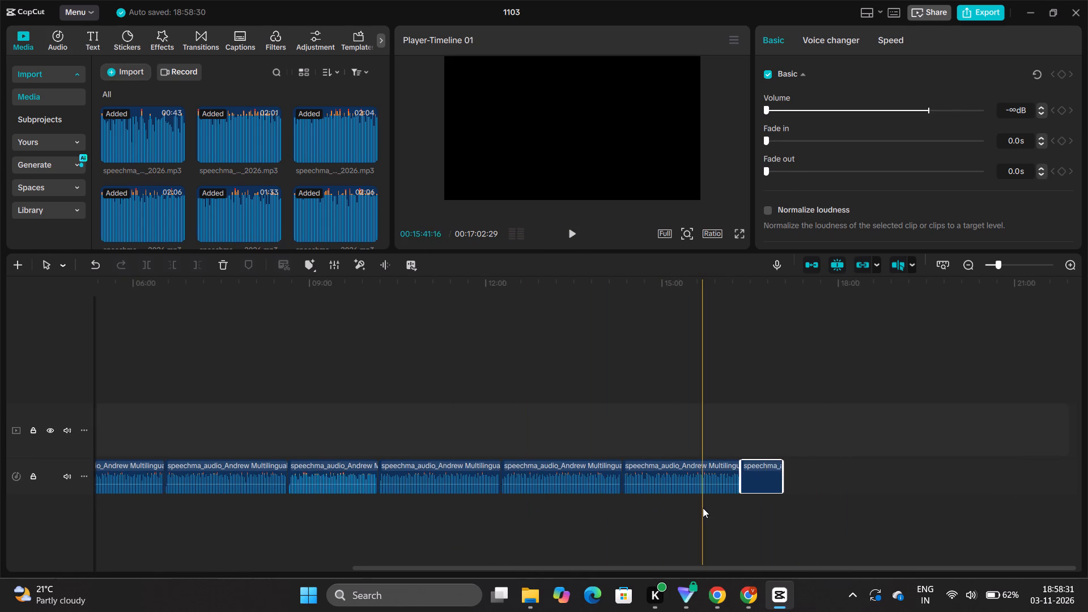
{"action": "left_click", "coordinate": [703, 508]}
{"action": "left_click_drag", "start_coordinate": [760, 475], "coordinate": [726, 478]}
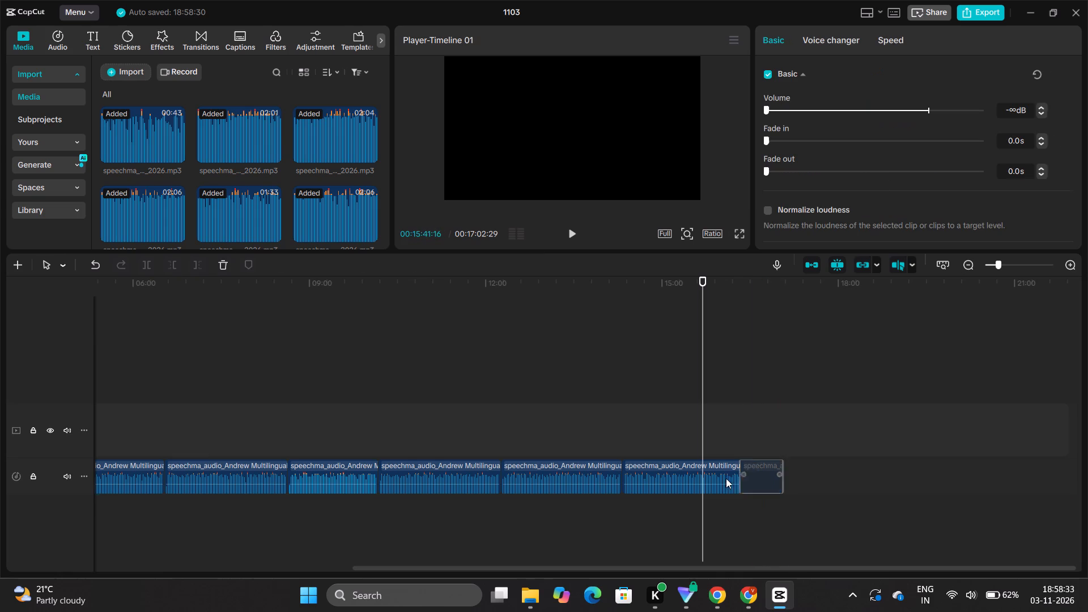
{"action": "left_click_drag", "start_coordinate": [726, 478], "coordinate": [0, 484]}
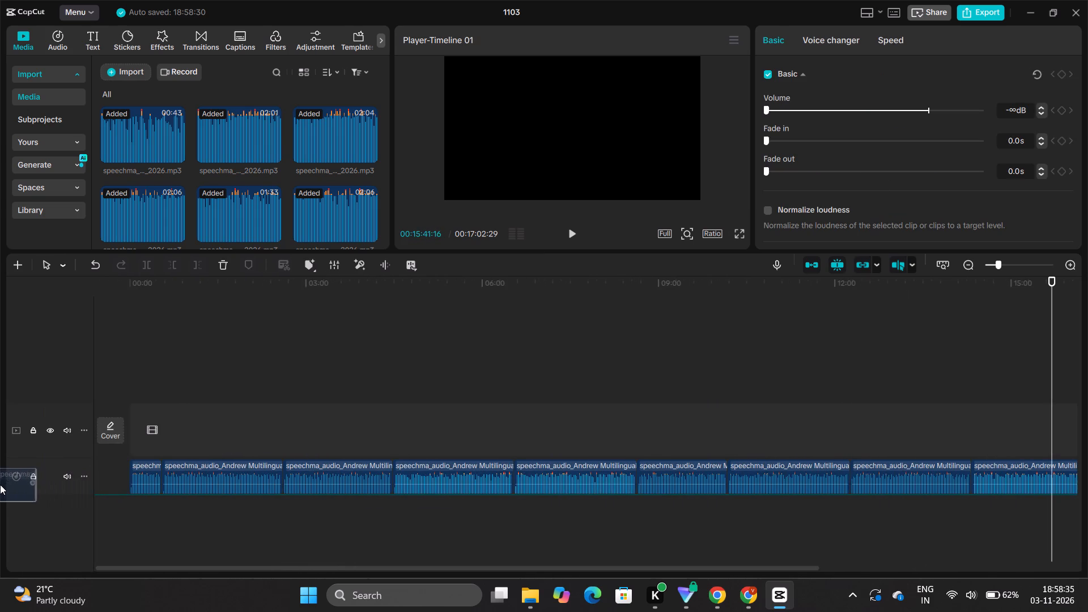
{"action": "left_click_drag", "start_coordinate": [0, 484], "coordinate": [144, 475]}
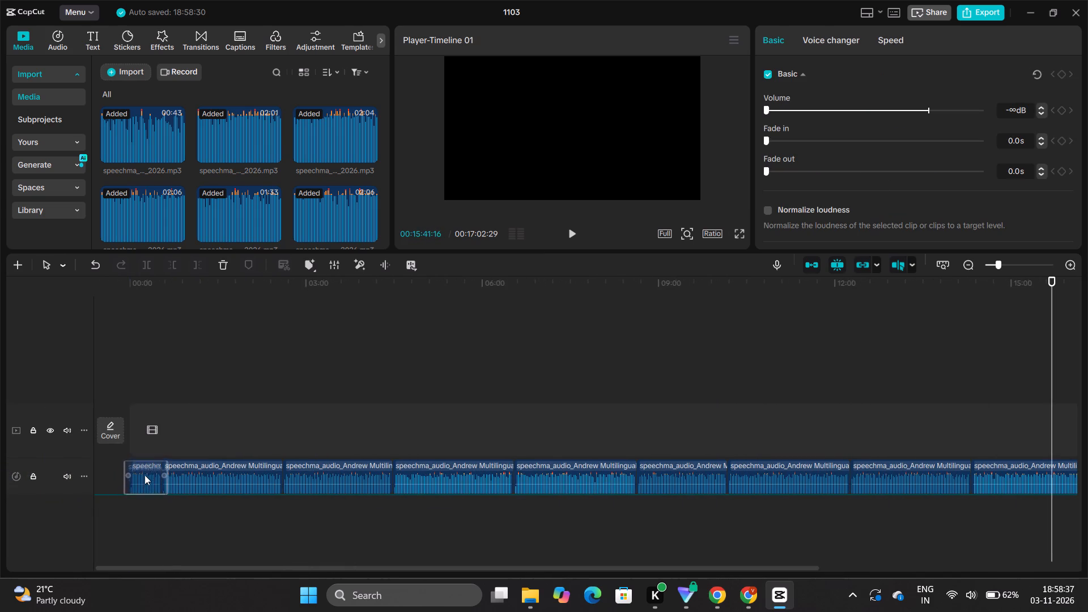
{"action": "left_click_drag", "start_coordinate": [144, 475], "coordinate": [155, 437]}
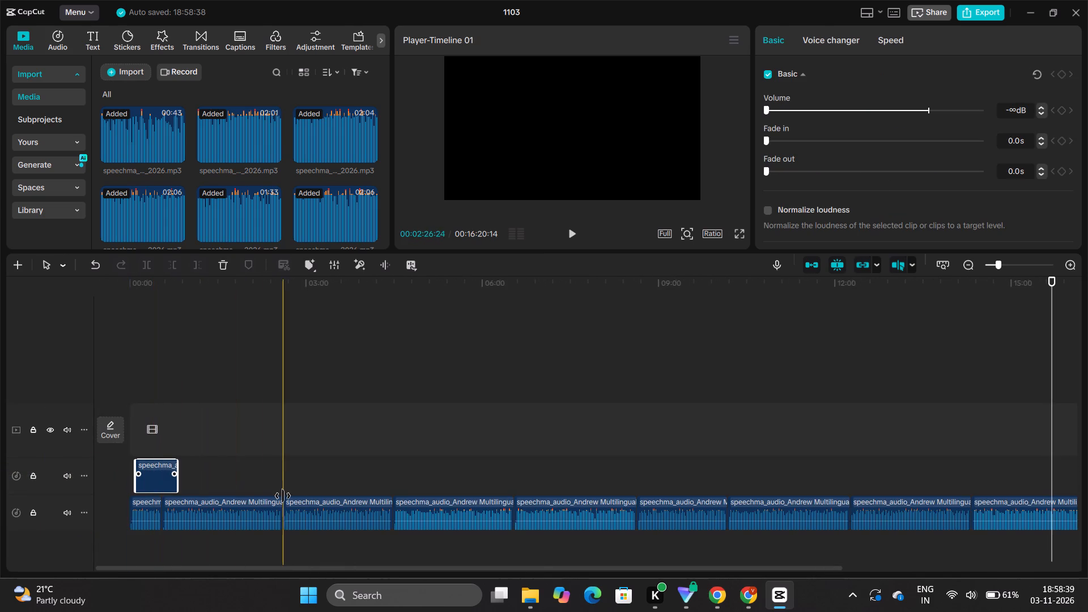
Move the 10_28_21 PM voiceover onto its own track at about 0:20, and the 10_29_41 PM voiceover onto another at about 7:00.
{"action": "scroll", "coordinate": [891, 499], "scroll_direction": "left", "scroll_amount": 4}
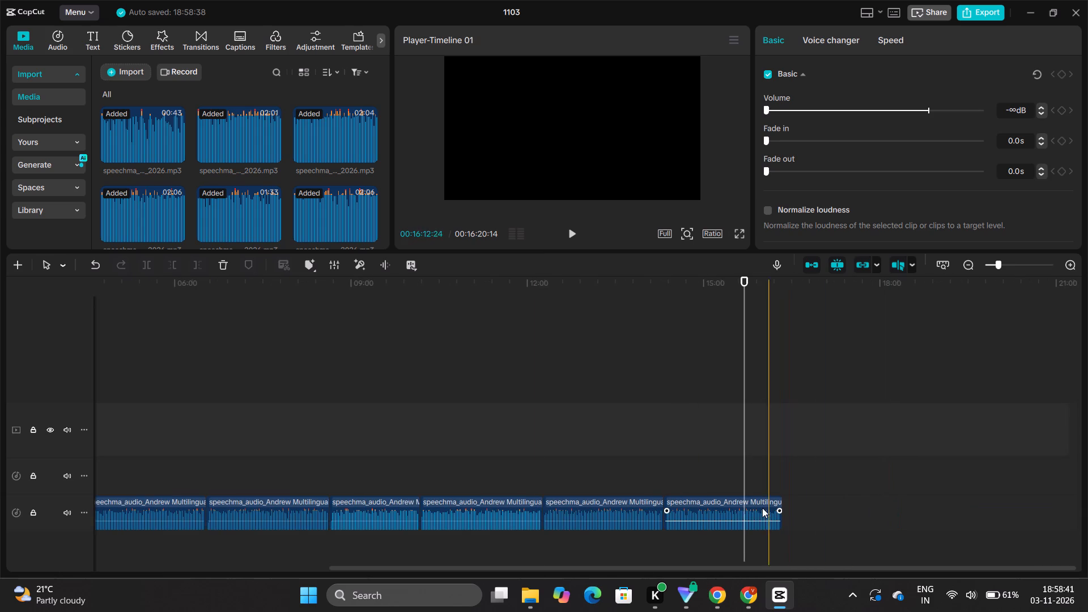
{"action": "left_click", "coordinate": [735, 508]}
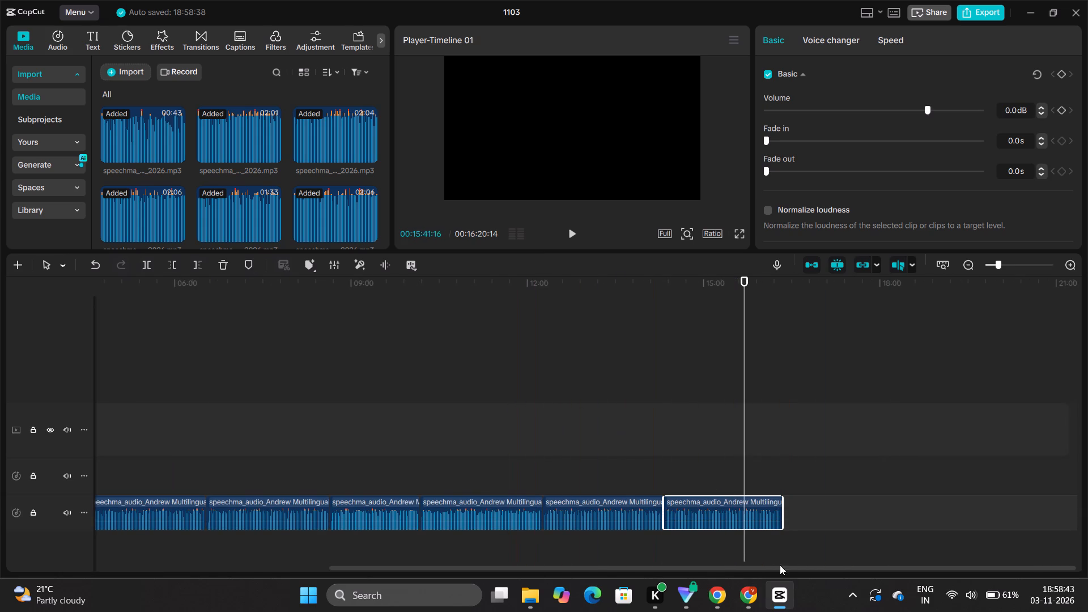
{"action": "left_click_drag", "start_coordinate": [711, 513], "coordinate": [272, 405]}
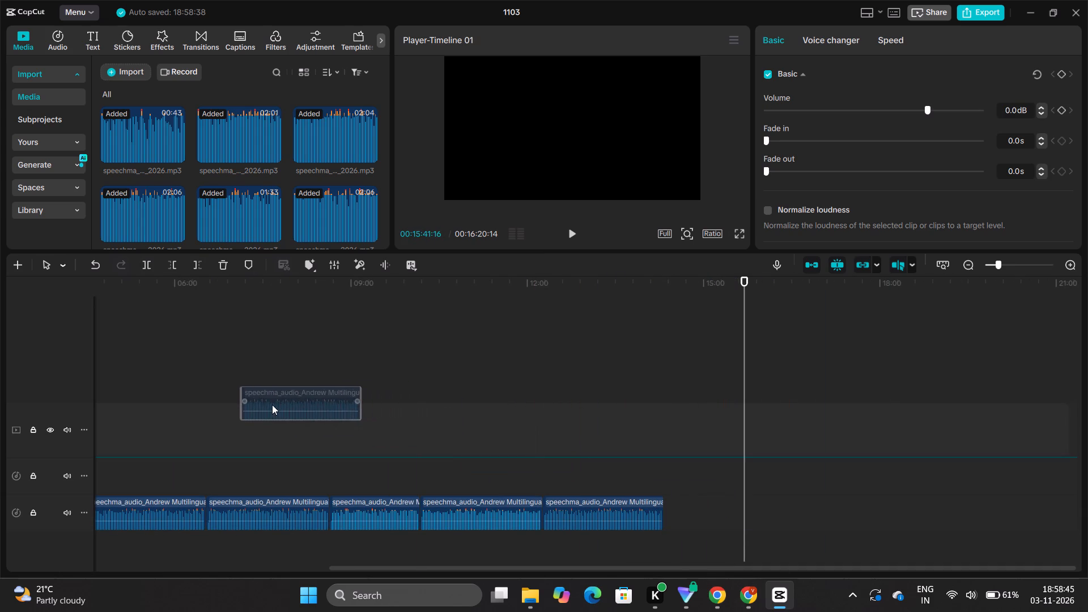
{"action": "left_click_drag", "start_coordinate": [272, 405], "coordinate": [34, 403]}
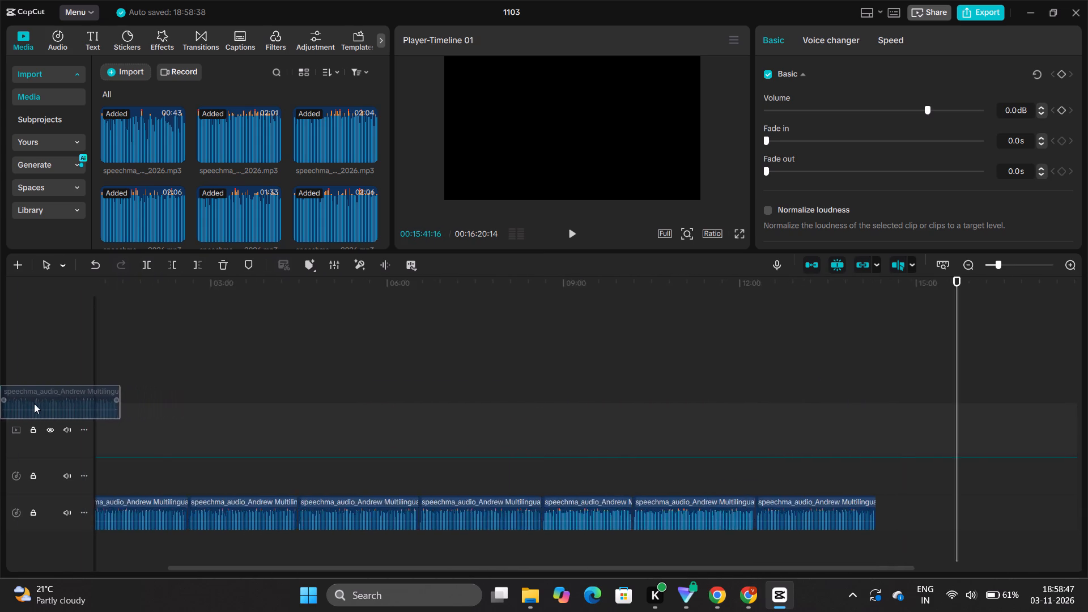
{"action": "left_click_drag", "start_coordinate": [34, 403], "coordinate": [198, 418]}
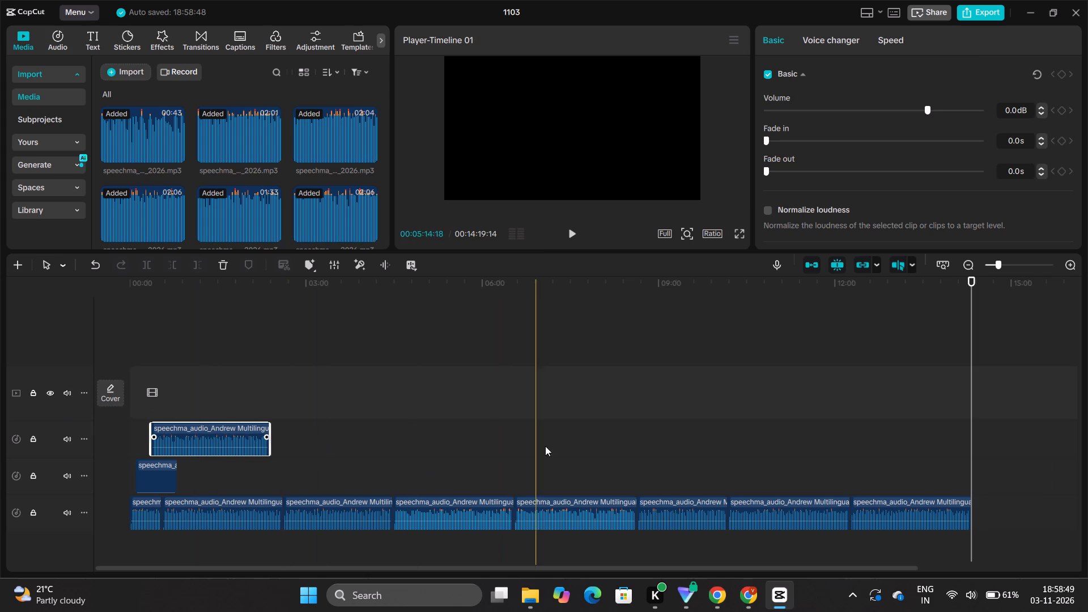
{"action": "left_click_drag", "start_coordinate": [920, 513], "coordinate": [798, 404]}
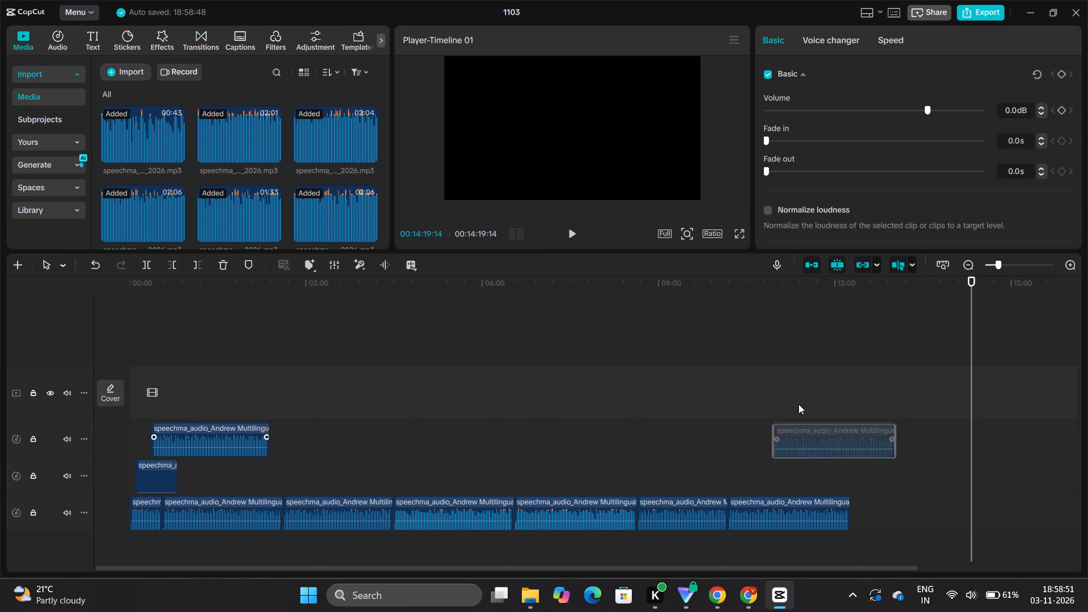
{"action": "left_click_drag", "start_coordinate": [798, 404], "coordinate": [613, 398]}
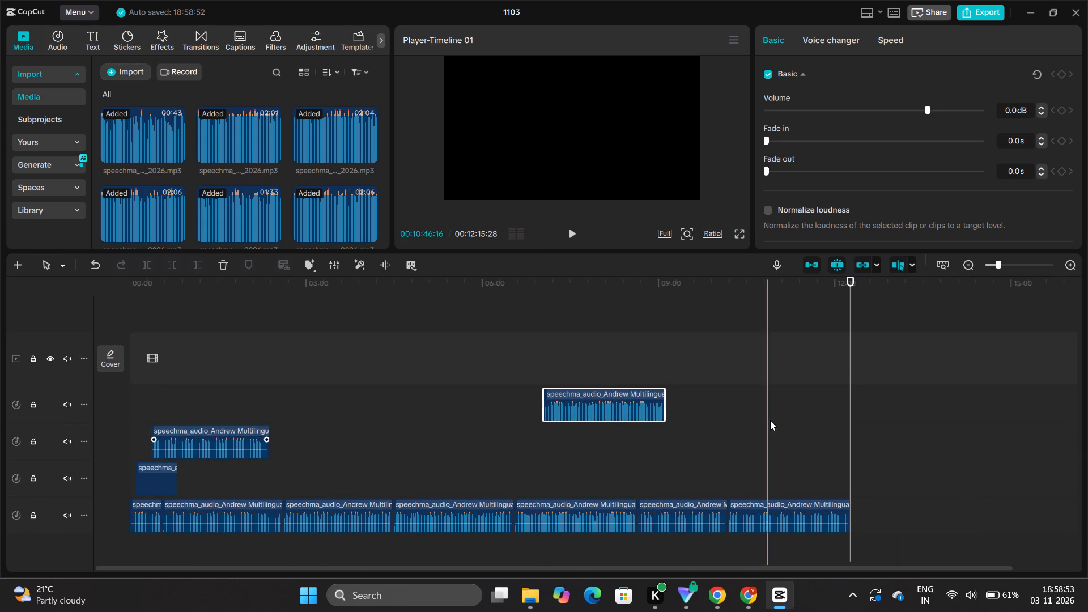
Move the 10_45_56 PM, 10_48_18 PM and 10_49_33 PM voiceovers off the end of the bottom track onto separate new audio tracks above.
{"action": "left_click_drag", "start_coordinate": [775, 511], "coordinate": [679, 320]}
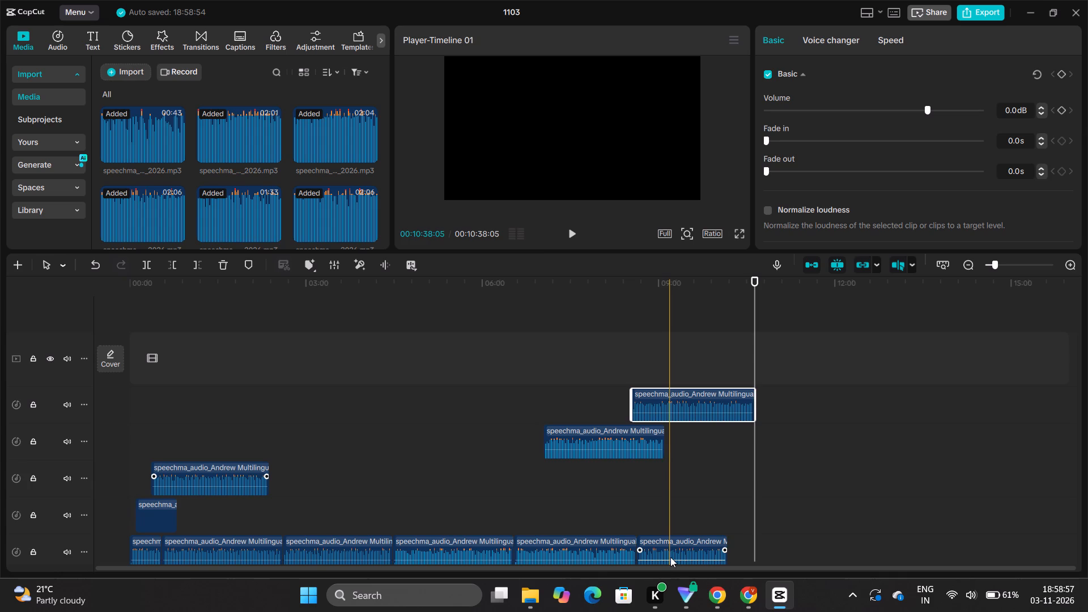
{"action": "left_click_drag", "start_coordinate": [670, 557], "coordinate": [672, 318]}
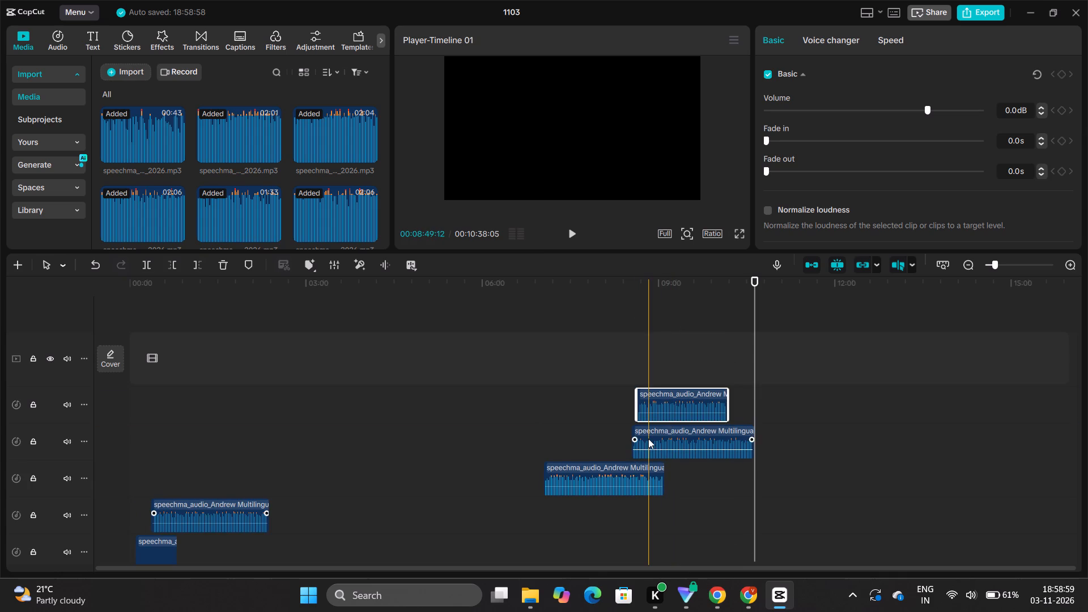
{"action": "scroll", "coordinate": [648, 439], "scroll_direction": "down", "scroll_amount": 3}
{"action": "left_click_drag", "start_coordinate": [573, 512], "coordinate": [619, 249]}
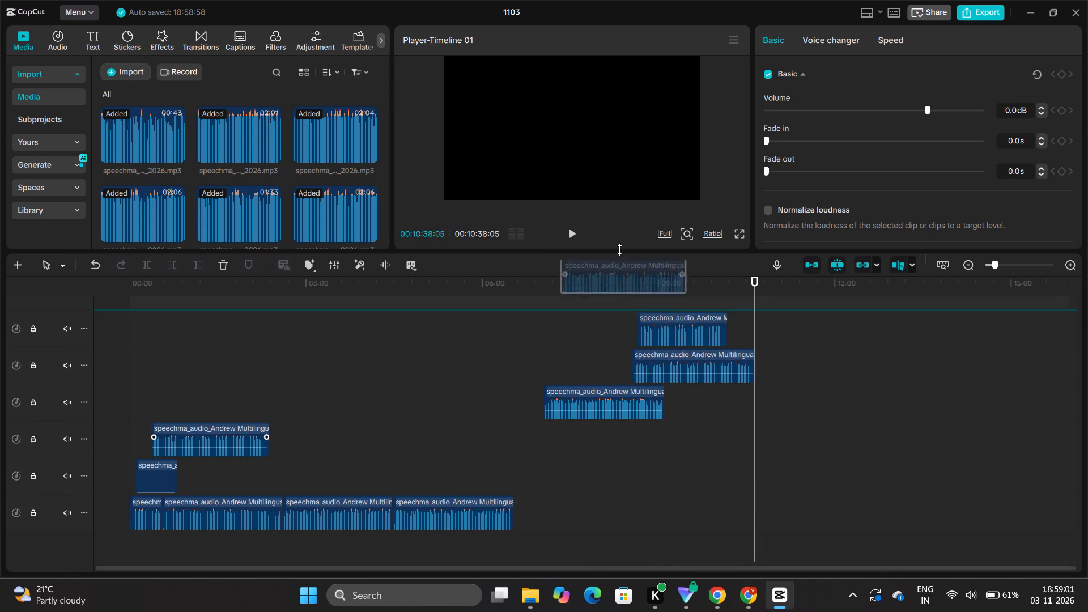
{"action": "left_click_drag", "start_coordinate": [619, 249], "coordinate": [619, 235]}
Shift the last two bottom-track voiceovers to the right, moving the final one onto a new top audio track at about 7:15.
{"action": "scroll", "coordinate": [589, 423], "scroll_direction": "down", "scroll_amount": 2}
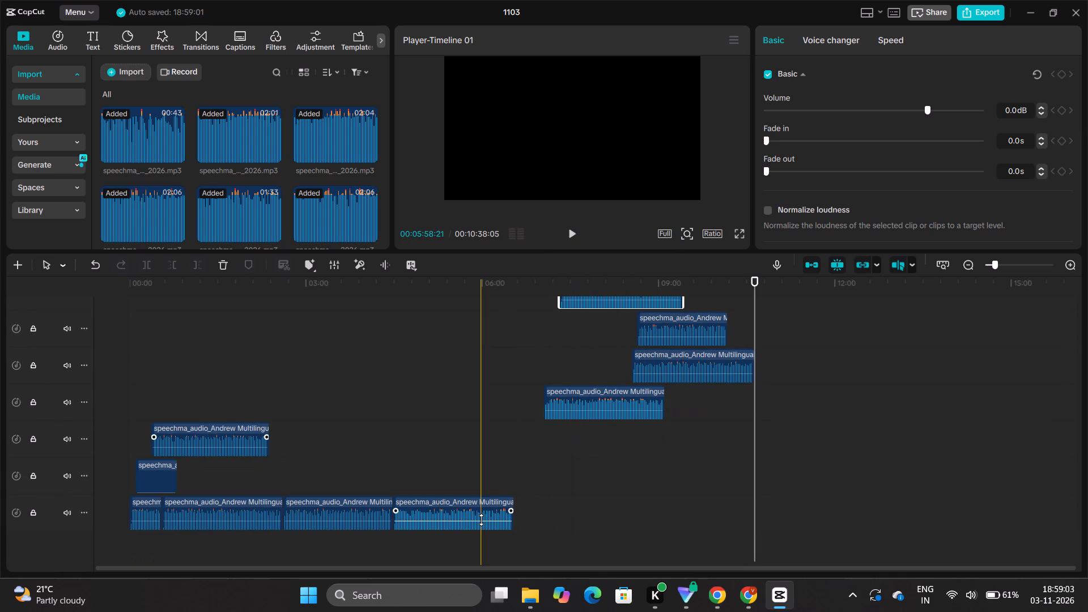
{"action": "left_click_drag", "start_coordinate": [480, 520], "coordinate": [551, 252]}
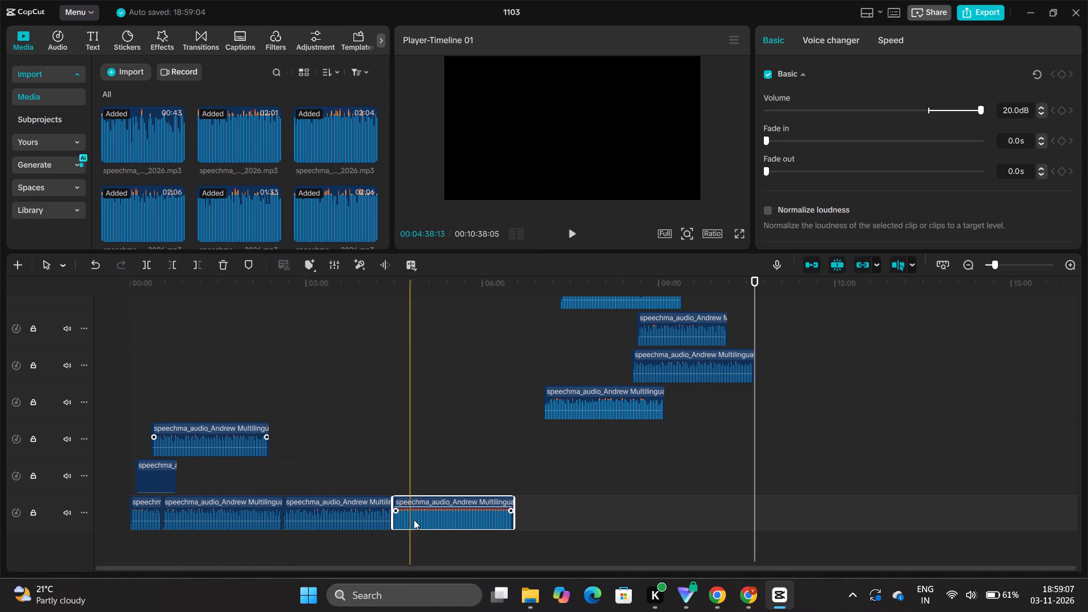
{"action": "left_click_drag", "start_coordinate": [420, 519], "coordinate": [500, 518]}
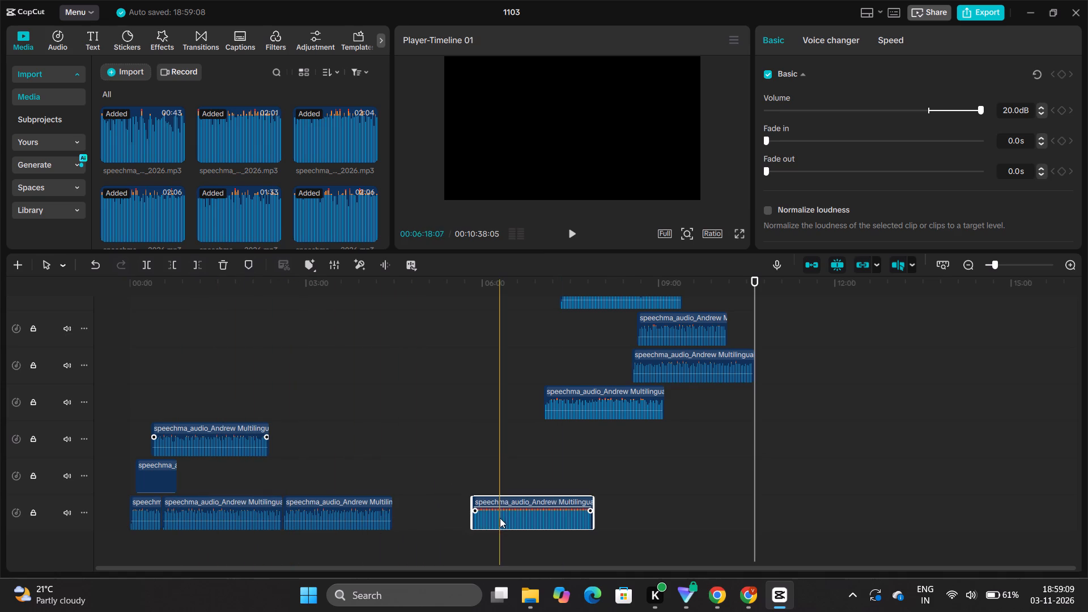
{"action": "left_click_drag", "start_coordinate": [328, 509], "coordinate": [405, 516]}
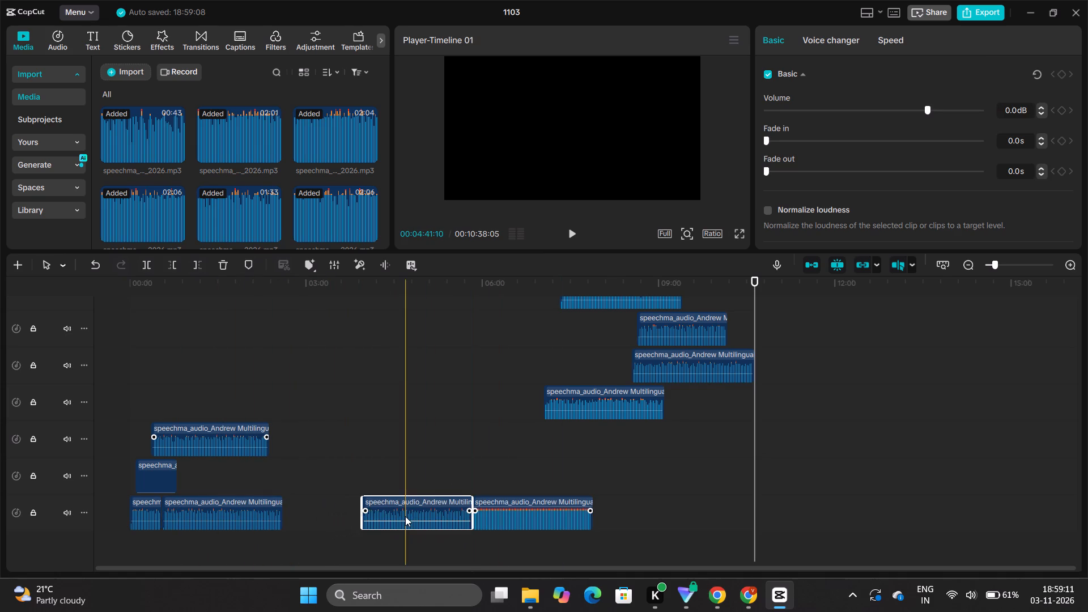
{"action": "left_click_drag", "start_coordinate": [497, 526], "coordinate": [546, 185]}
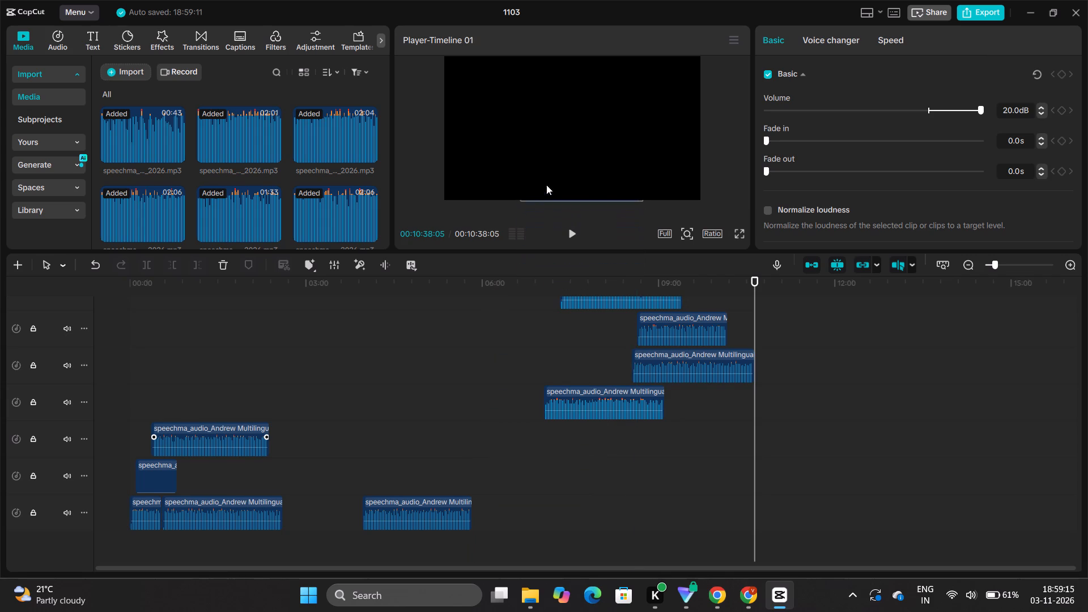
{"action": "left_click_drag", "start_coordinate": [546, 185], "coordinate": [583, 257]}
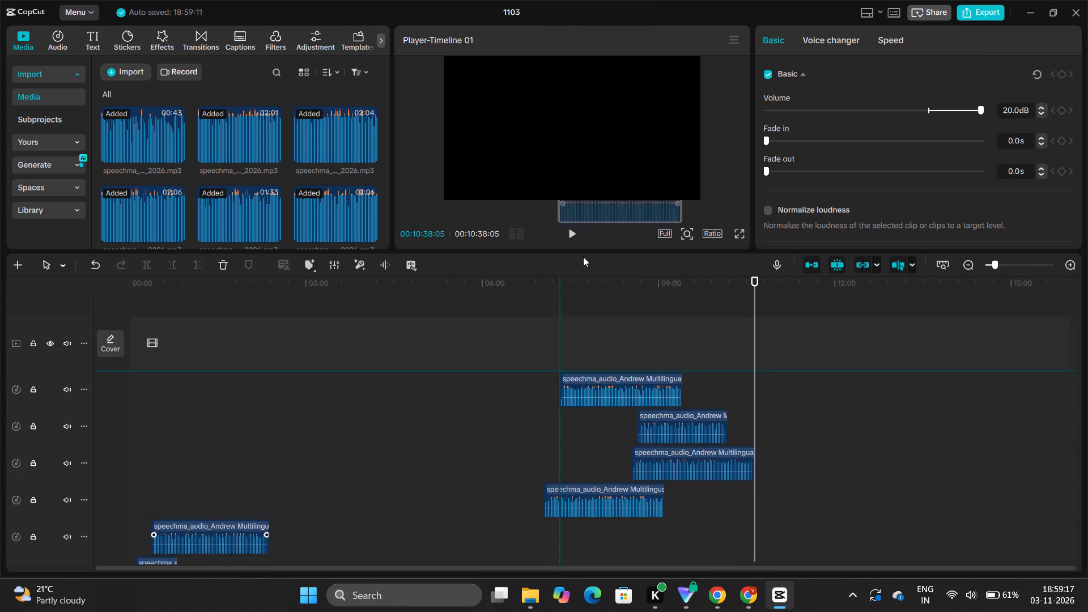
{"action": "left_click_drag", "start_coordinate": [583, 257], "coordinate": [578, 352]}
Move the bottom-track voiceover at about 4:00 onto a new top audio track at about 7:05.
{"action": "scroll", "coordinate": [578, 352], "scroll_direction": "down", "scroll_amount": 6}
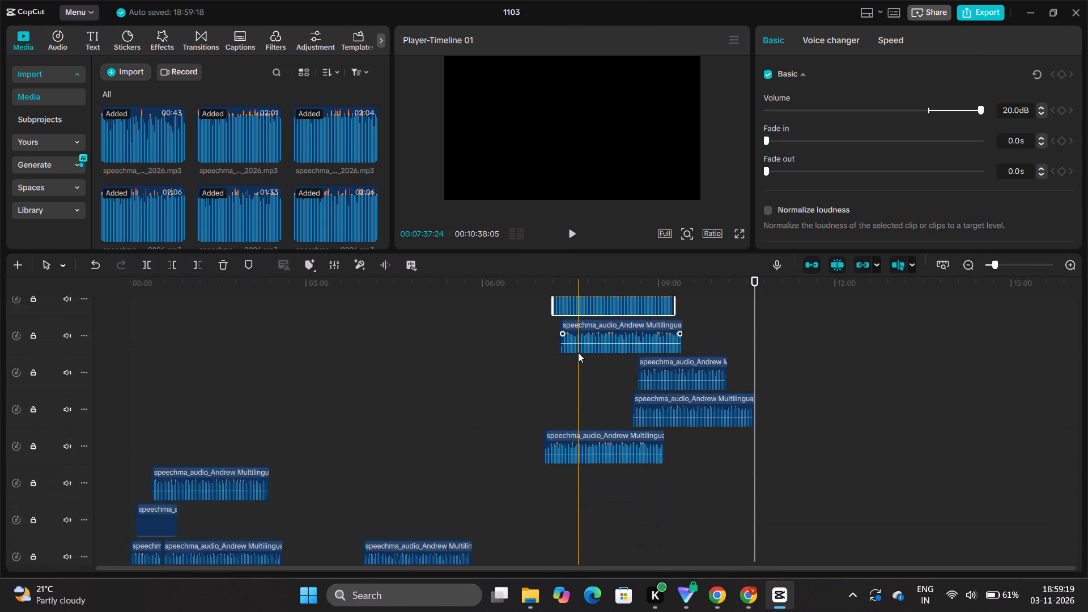
{"action": "left_click_drag", "start_coordinate": [443, 511], "coordinate": [652, 193]}
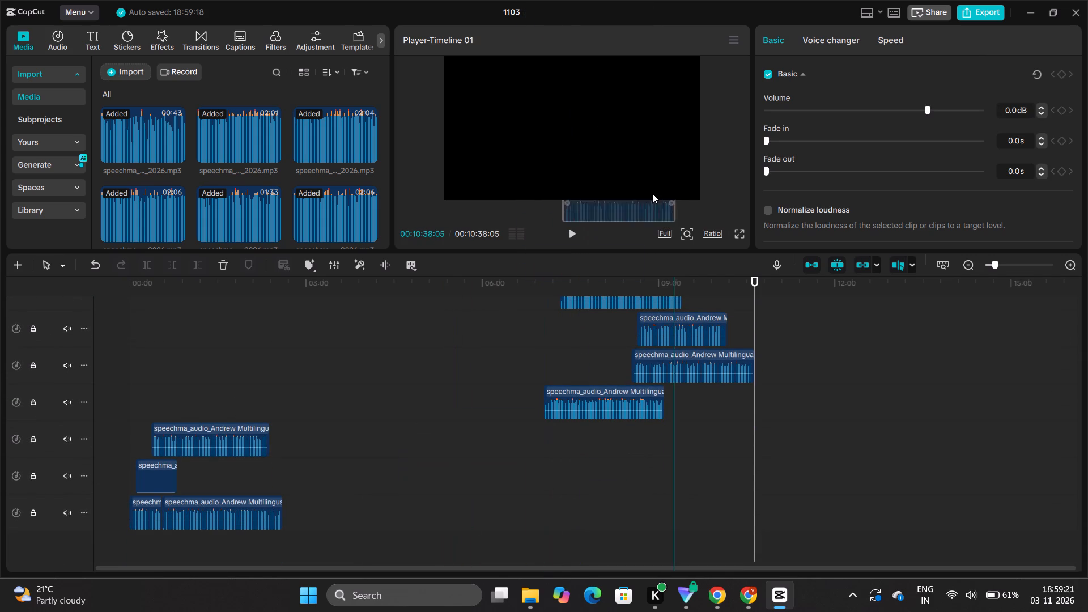
{"action": "left_click_drag", "start_coordinate": [652, 193], "coordinate": [645, 0]}
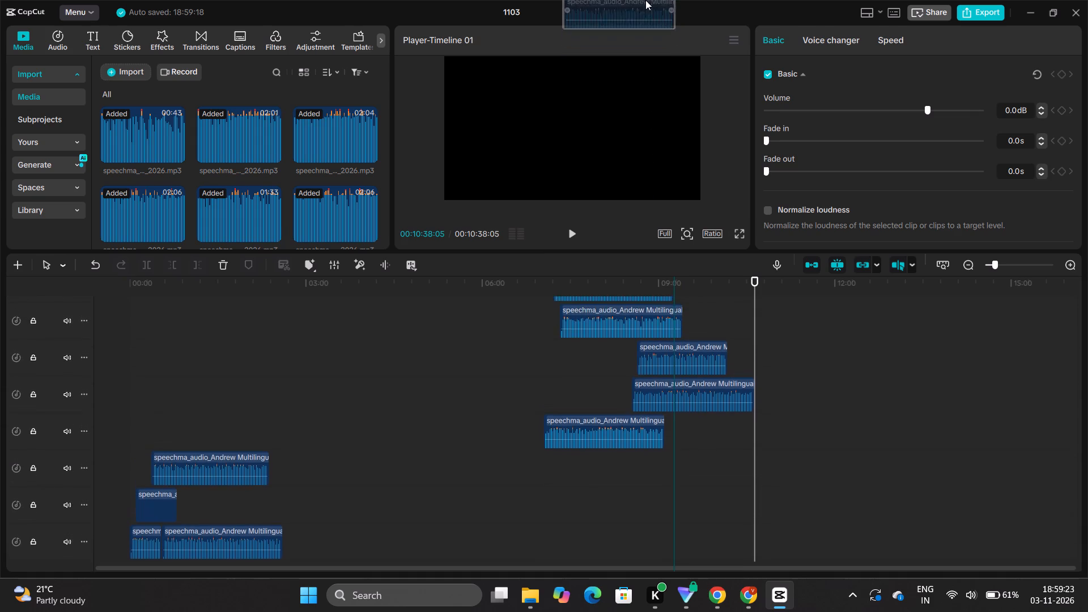
{"action": "left_click_drag", "start_coordinate": [645, 0], "coordinate": [627, 345]}
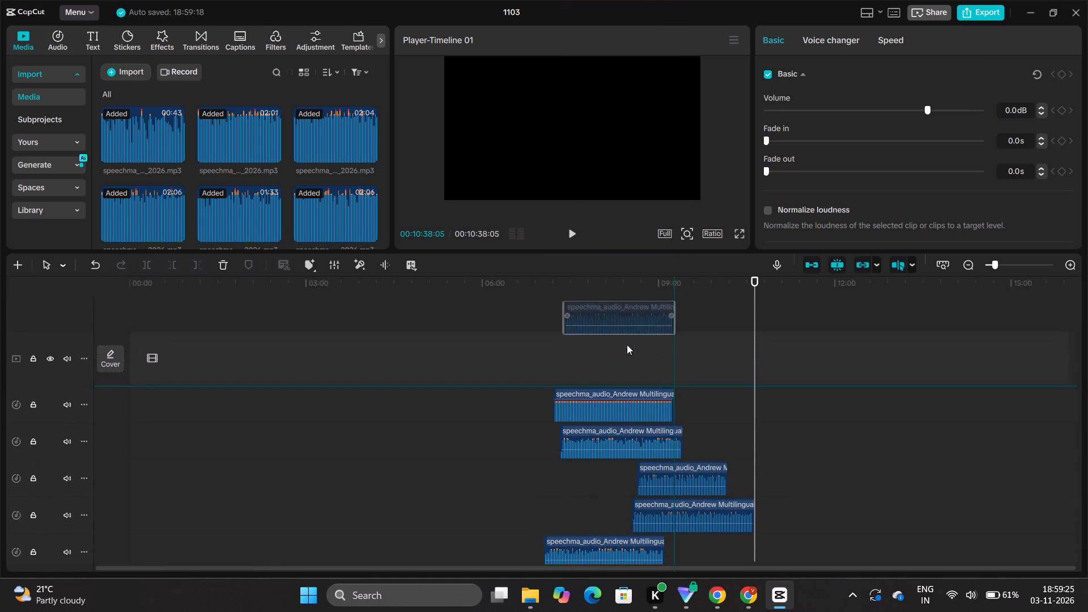
{"action": "left_click_drag", "start_coordinate": [627, 345], "coordinate": [626, 356]}
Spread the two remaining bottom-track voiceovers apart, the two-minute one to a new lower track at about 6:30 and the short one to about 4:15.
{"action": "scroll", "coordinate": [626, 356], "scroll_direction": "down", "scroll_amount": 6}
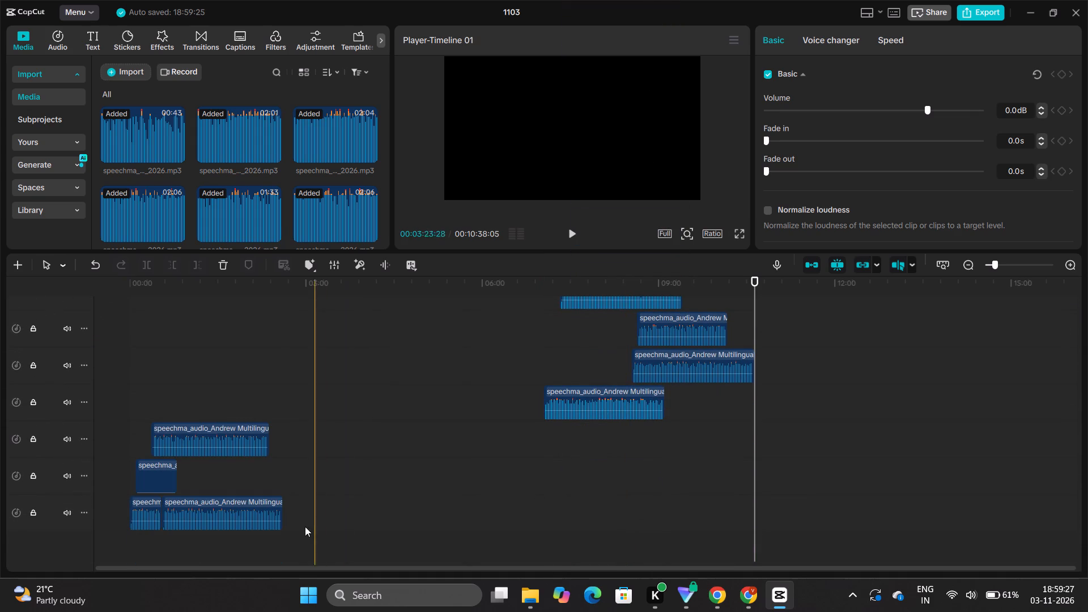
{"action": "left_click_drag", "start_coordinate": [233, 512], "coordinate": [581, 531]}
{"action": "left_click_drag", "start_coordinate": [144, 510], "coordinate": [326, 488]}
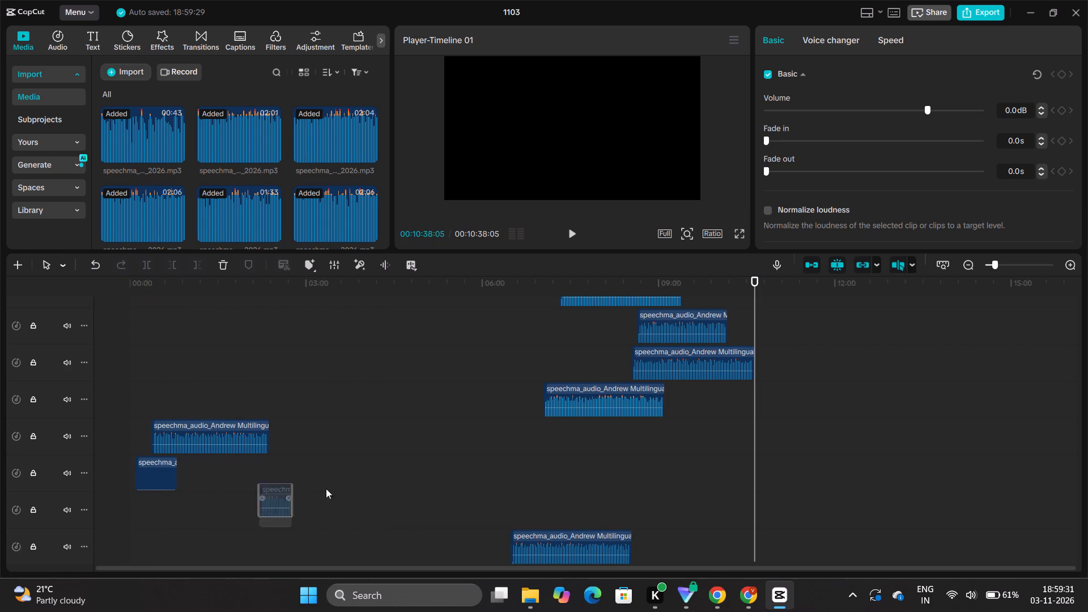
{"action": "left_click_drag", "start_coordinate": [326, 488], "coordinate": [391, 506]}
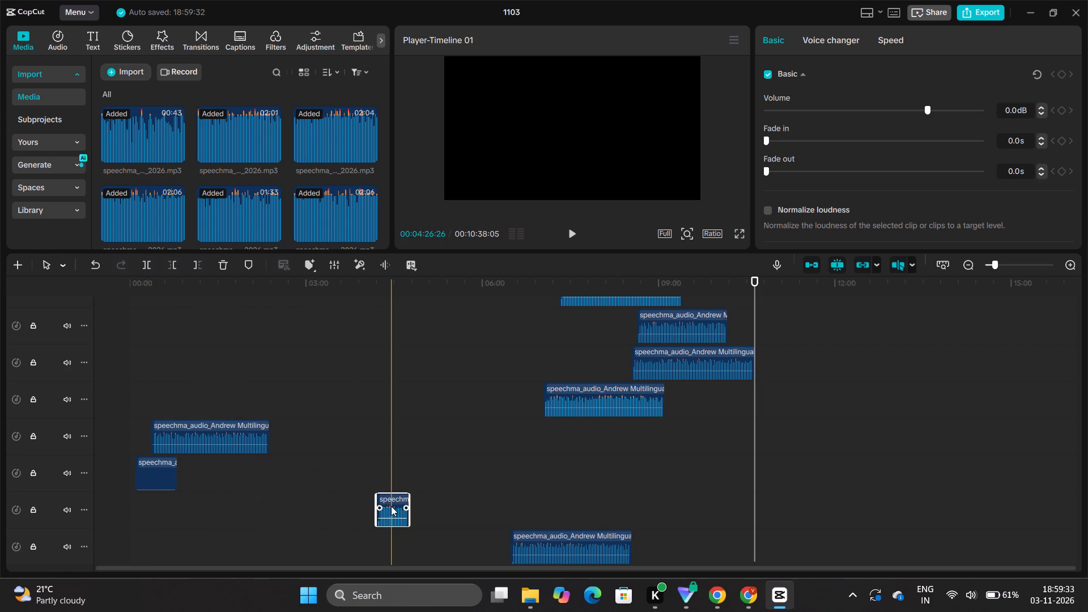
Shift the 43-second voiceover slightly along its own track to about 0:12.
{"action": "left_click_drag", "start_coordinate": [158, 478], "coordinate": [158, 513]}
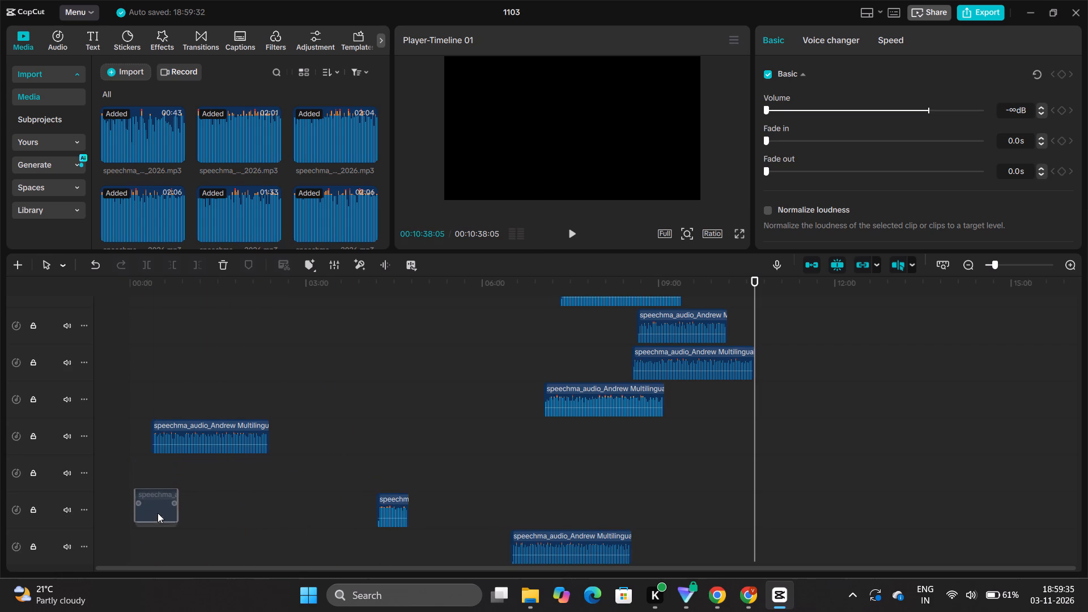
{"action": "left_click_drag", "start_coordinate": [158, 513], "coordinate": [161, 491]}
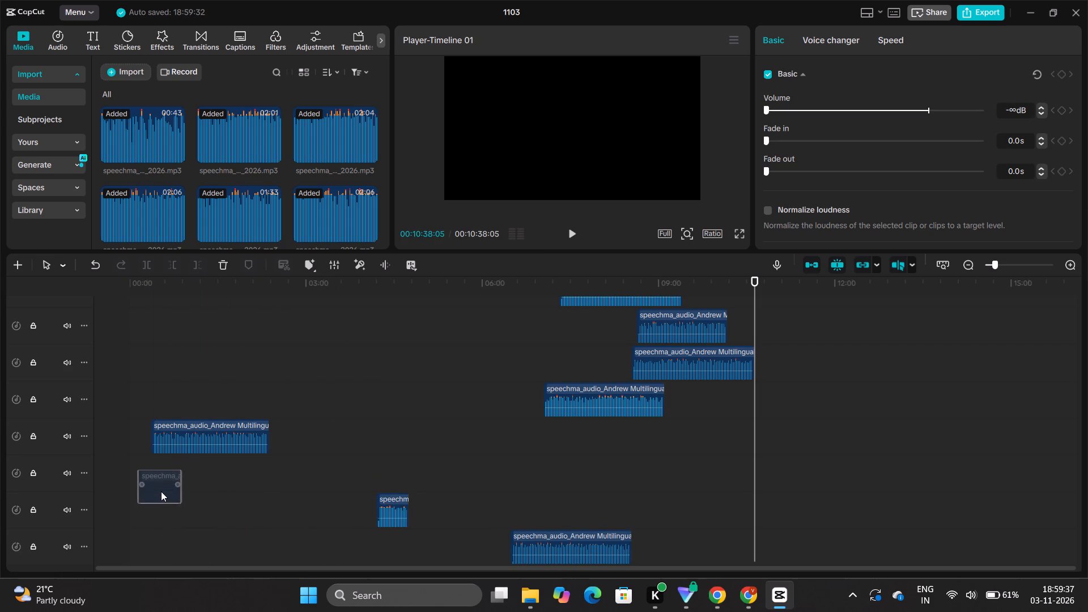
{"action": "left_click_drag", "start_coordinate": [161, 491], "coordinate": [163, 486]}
Move the two-minute voiceover from the lowest track onto a new top audio track at about 7:05.
{"action": "left_click_drag", "start_coordinate": [561, 549], "coordinate": [545, 87]}
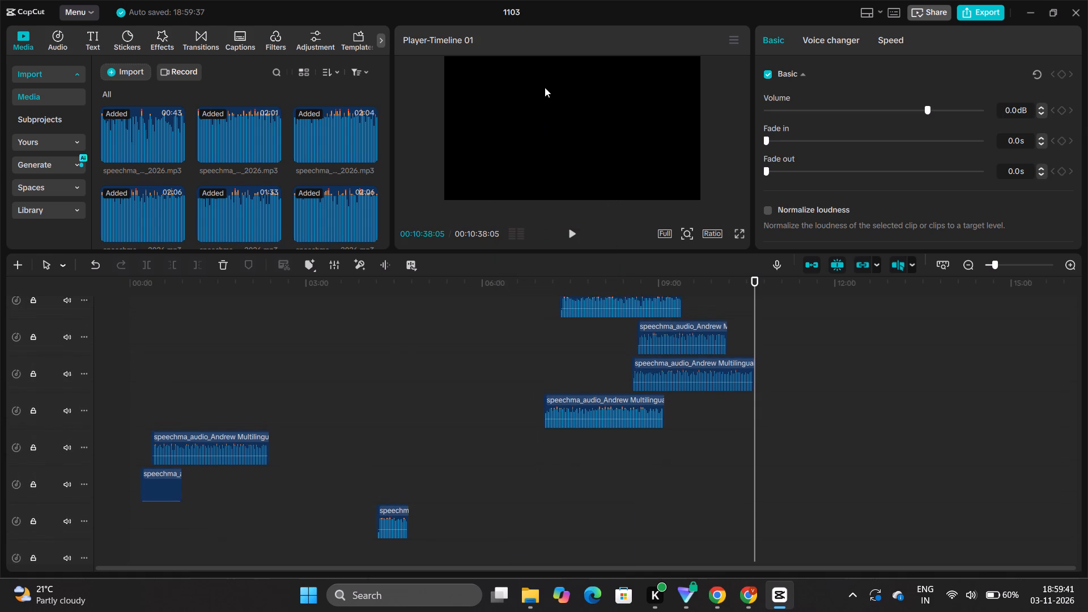
{"action": "left_click_drag", "start_coordinate": [545, 87], "coordinate": [545, 0]}
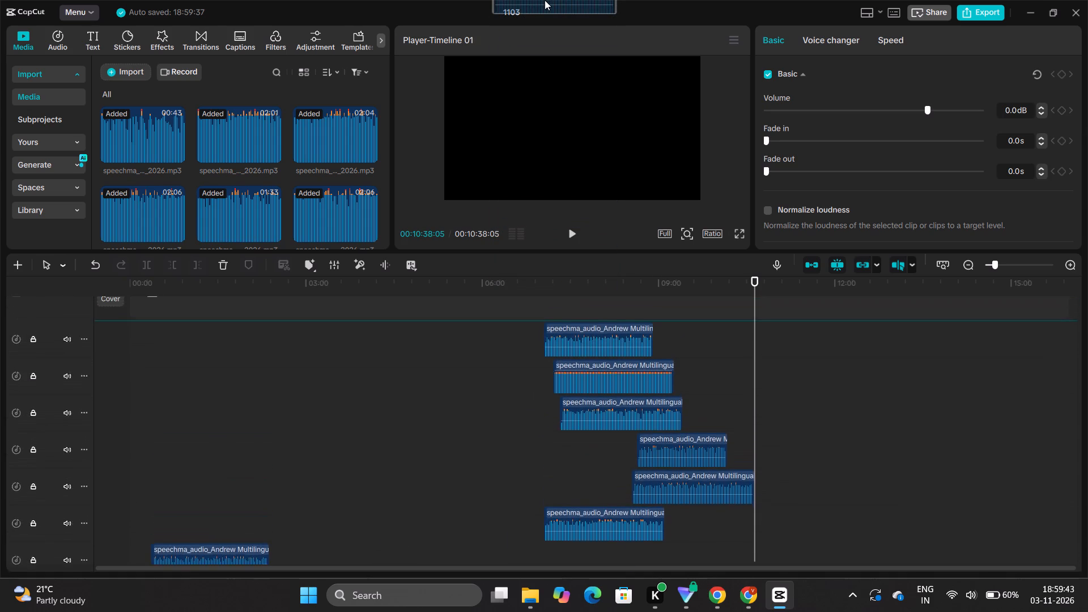
{"action": "left_click_drag", "start_coordinate": [545, 0], "coordinate": [593, 371]}
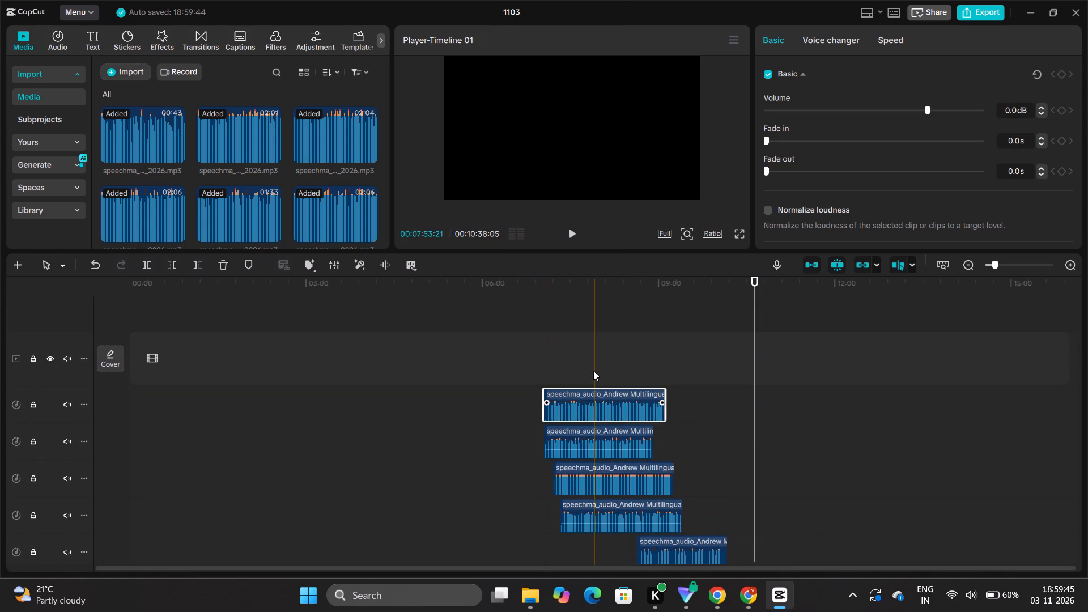
Move the short voiceover from the bottom track onto a new top audio track, ending at about 9:15.
{"action": "scroll", "coordinate": [593, 371], "scroll_direction": "down", "scroll_amount": 7}
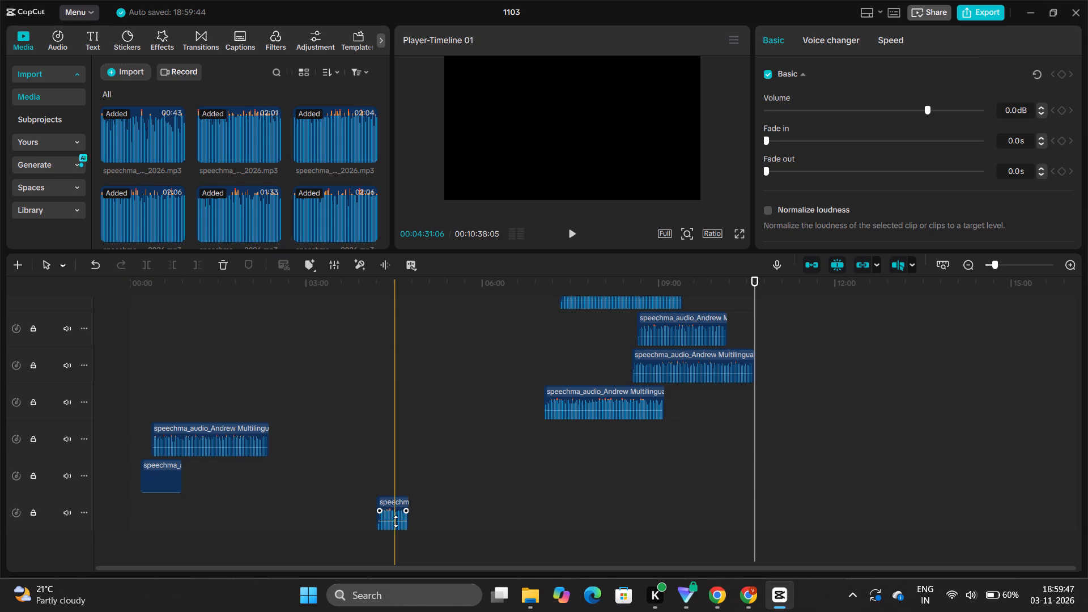
{"action": "left_click_drag", "start_coordinate": [396, 520], "coordinate": [571, 355]}
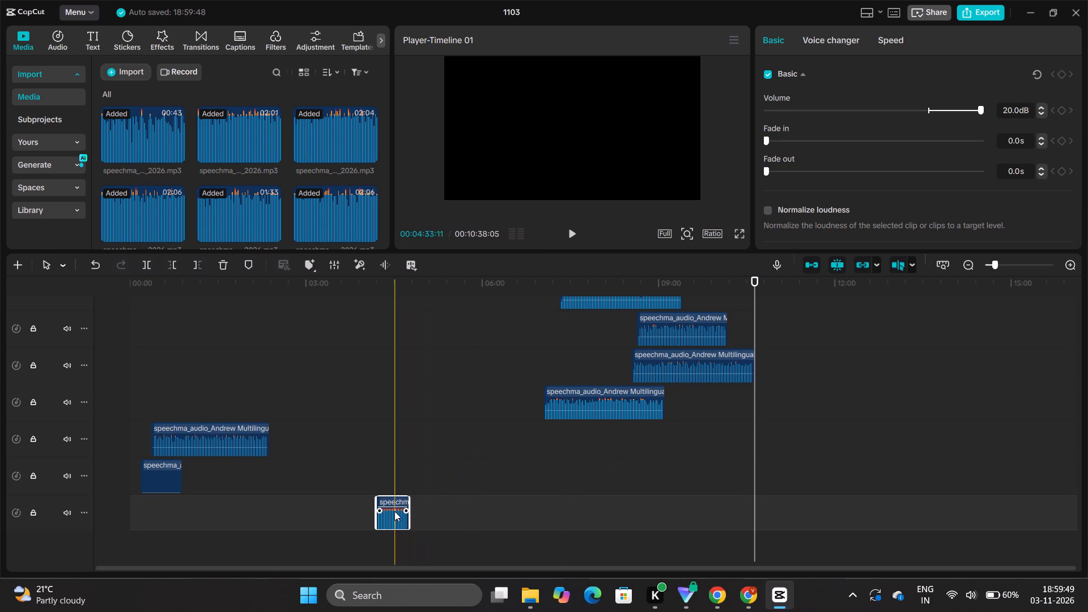
{"action": "left_click_drag", "start_coordinate": [391, 509], "coordinate": [659, 92]}
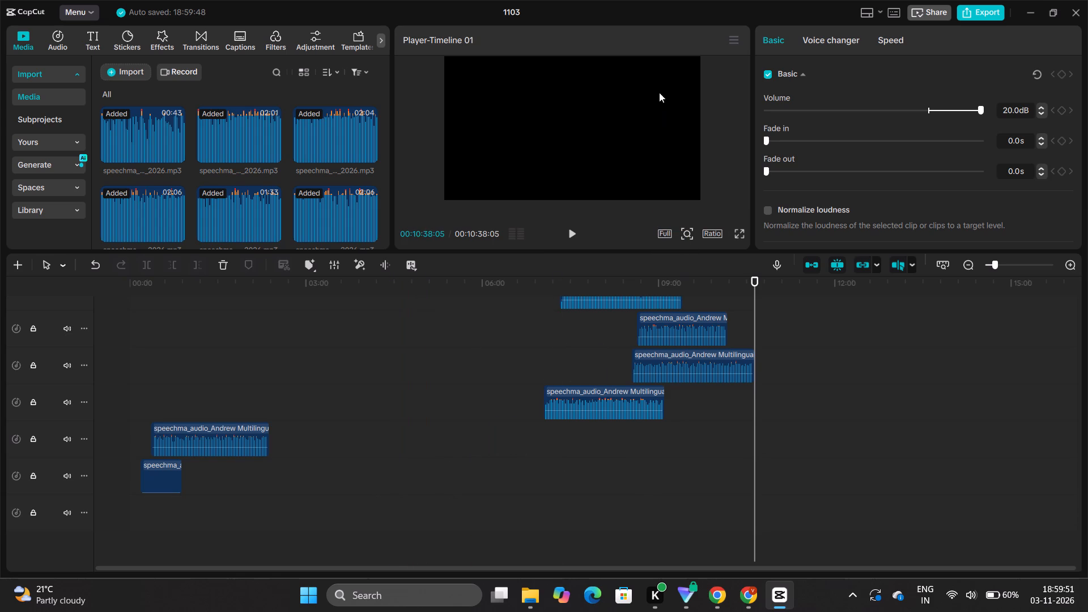
{"action": "left_click_drag", "start_coordinate": [659, 92], "coordinate": [659, 0]}
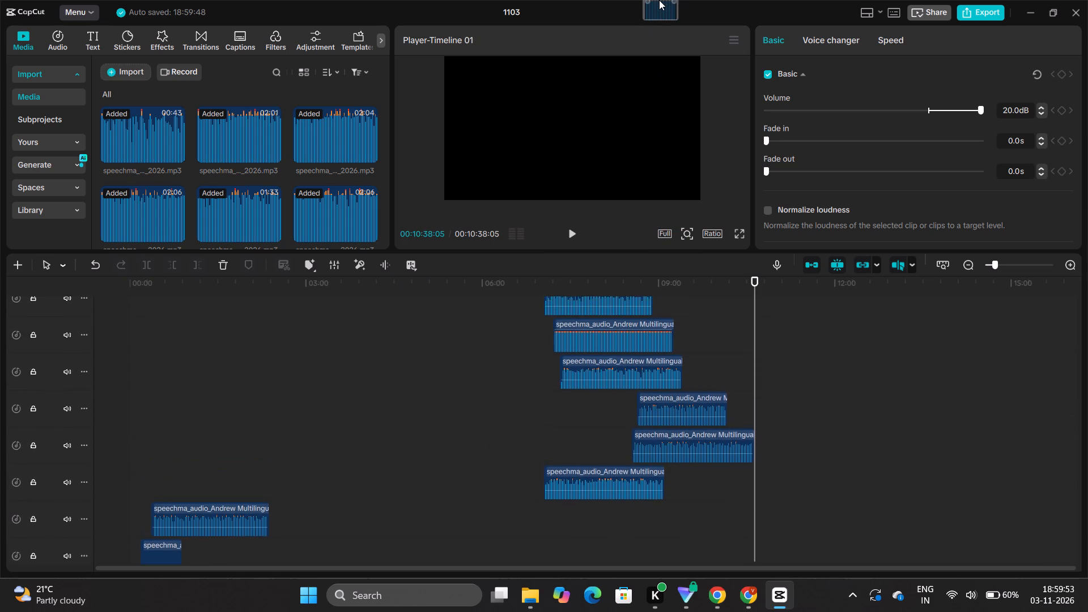
{"action": "left_click_drag", "start_coordinate": [659, 0], "coordinate": [646, 352]}
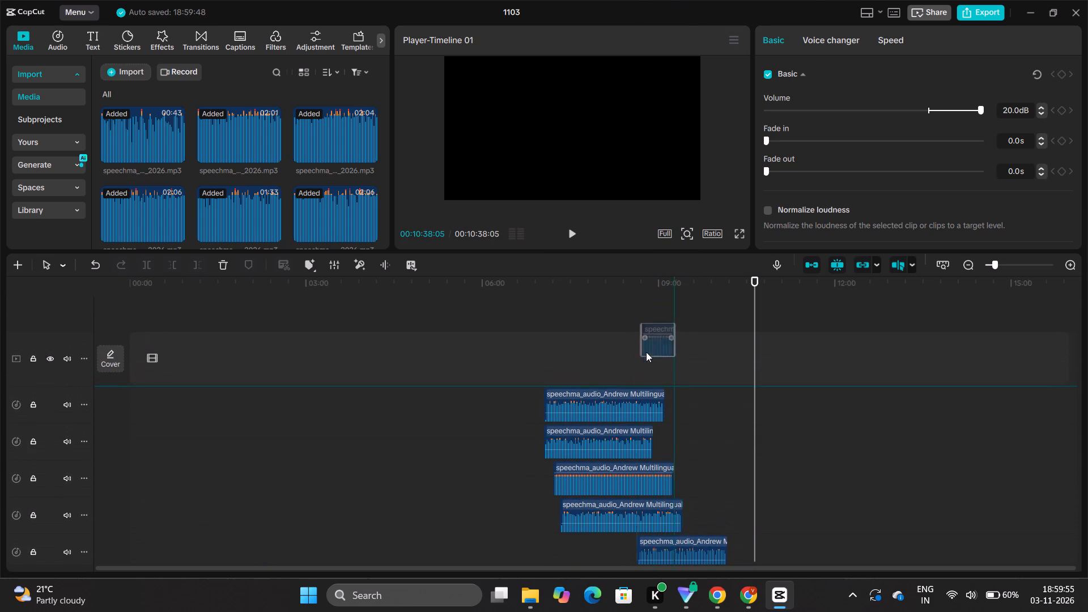
{"action": "left_click_drag", "start_coordinate": [646, 352], "coordinate": [644, 355]}
Place the 43-second voiceover at the start of the bottom track with the 10_28_21 PM voiceover joined directly after it.
{"action": "scroll", "coordinate": [644, 355], "scroll_direction": "down", "scroll_amount": 12}
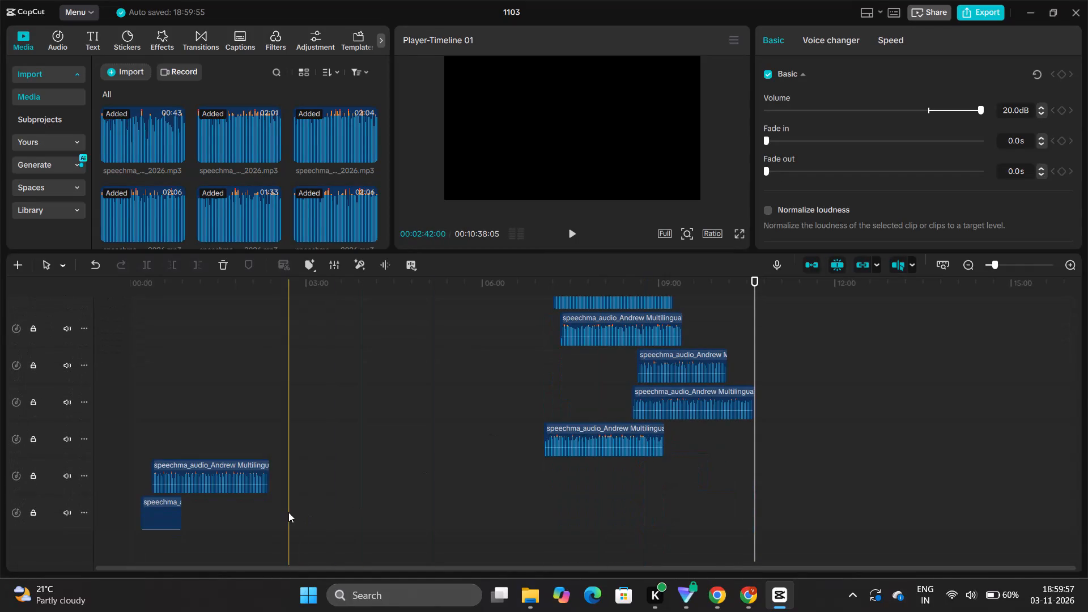
{"action": "left_click_drag", "start_coordinate": [226, 479], "coordinate": [261, 517]}
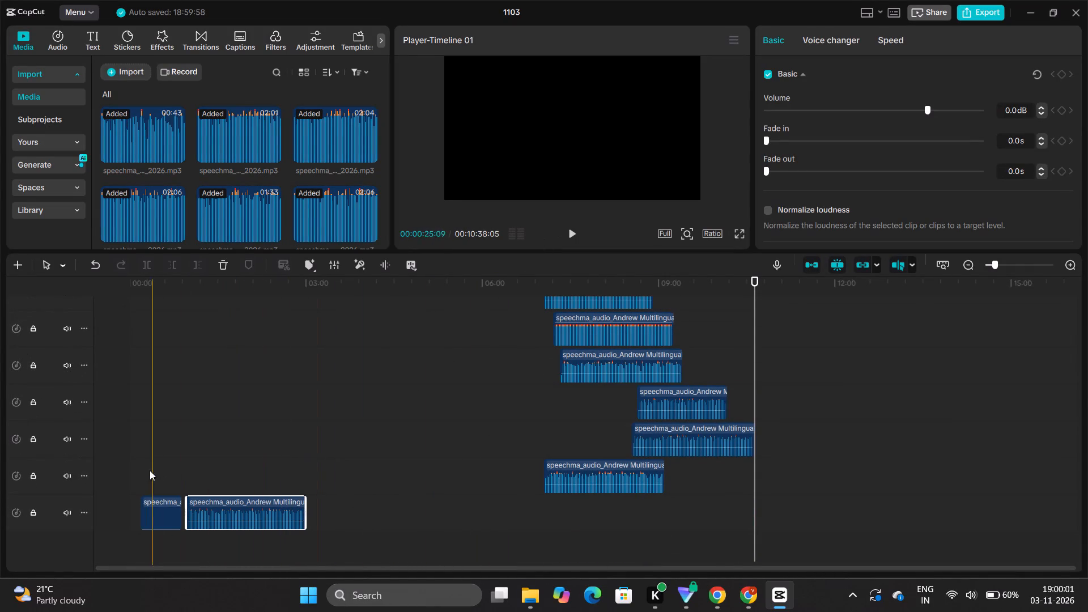
{"action": "left_click", "coordinate": [122, 475]}
{"action": "left_click_drag", "start_coordinate": [155, 511], "coordinate": [143, 511]}
{"action": "left_click_drag", "start_coordinate": [219, 517], "coordinate": [212, 517]}
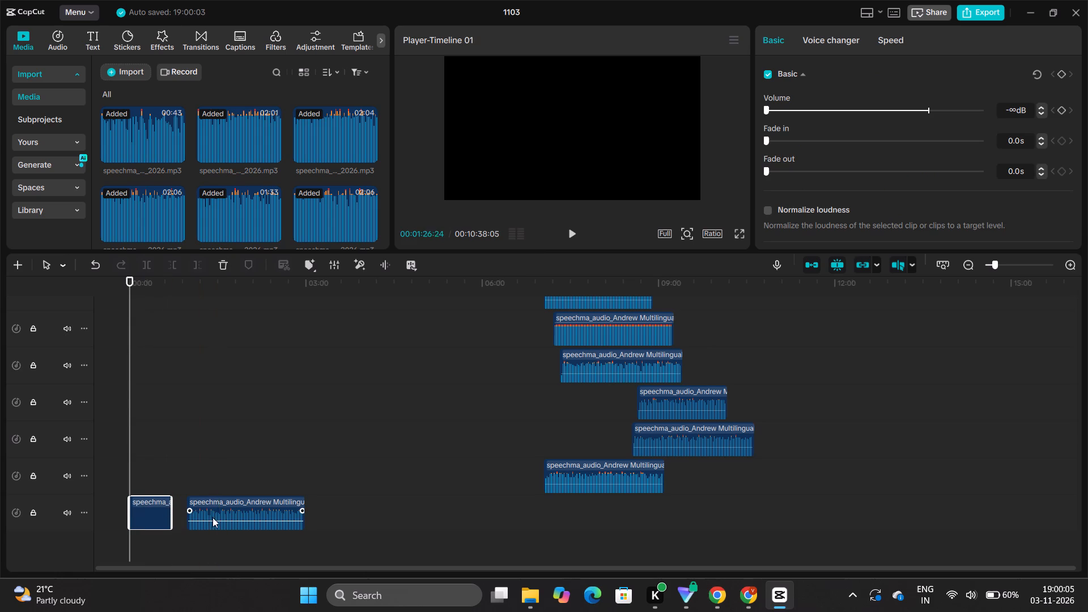
{"action": "left_click_drag", "start_coordinate": [212, 517], "coordinate": [200, 517]}
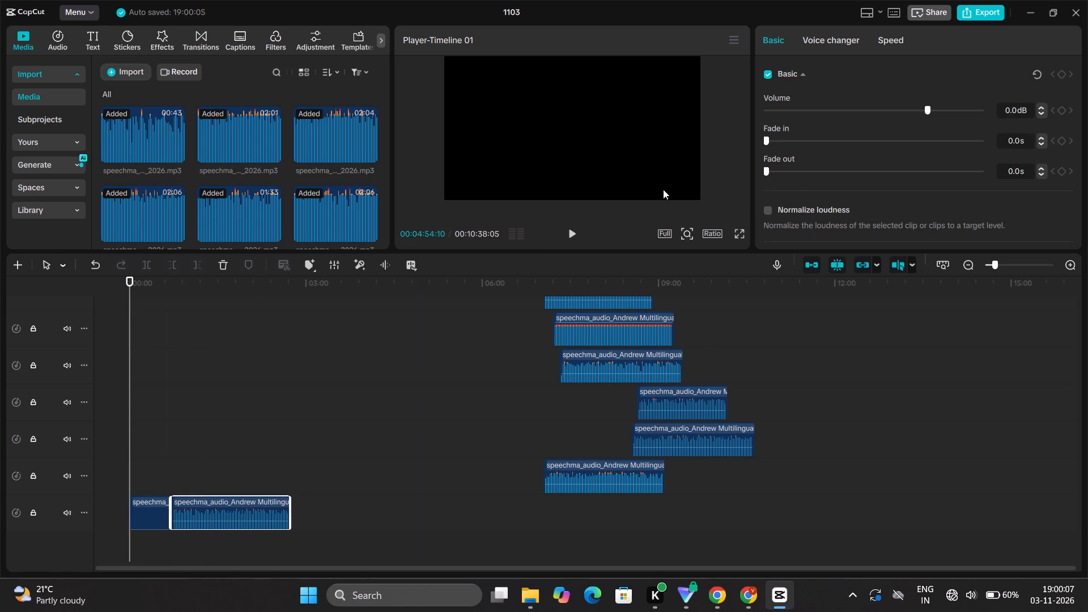
Play the rebuilt bottom track from the timeline start to check the opening voiceover.
{"action": "left_click", "coordinate": [569, 233]}
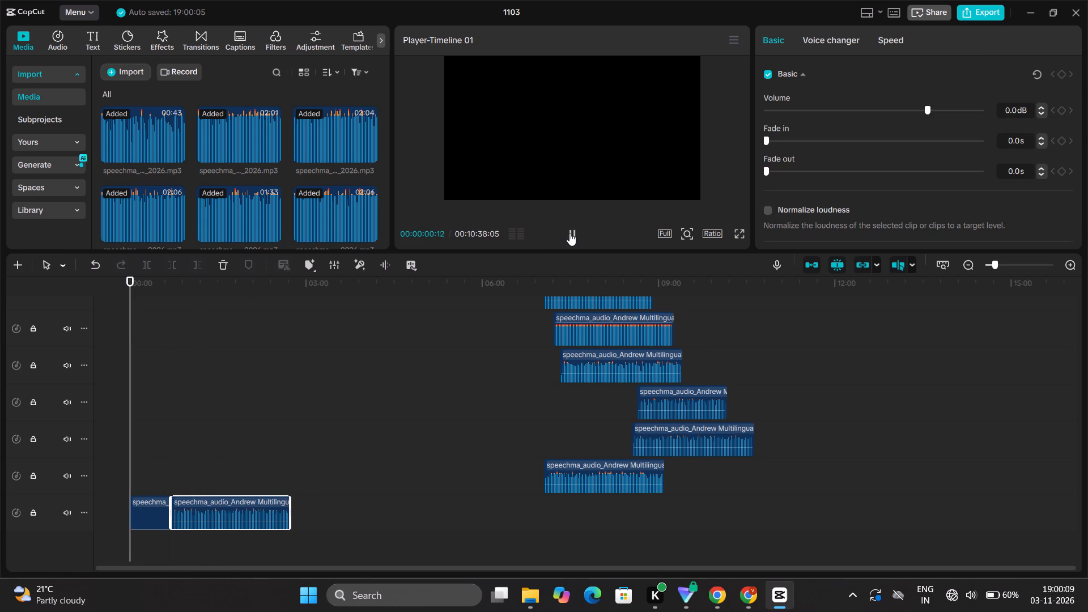
{"action": "left_click", "coordinate": [569, 233]}
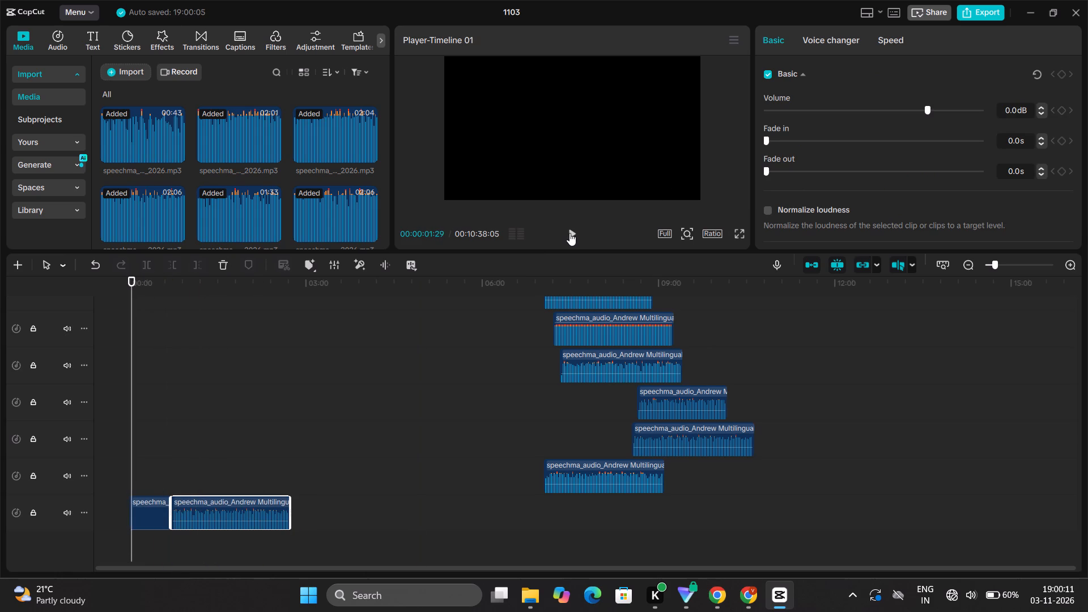
{"action": "left_click", "coordinate": [569, 233]}
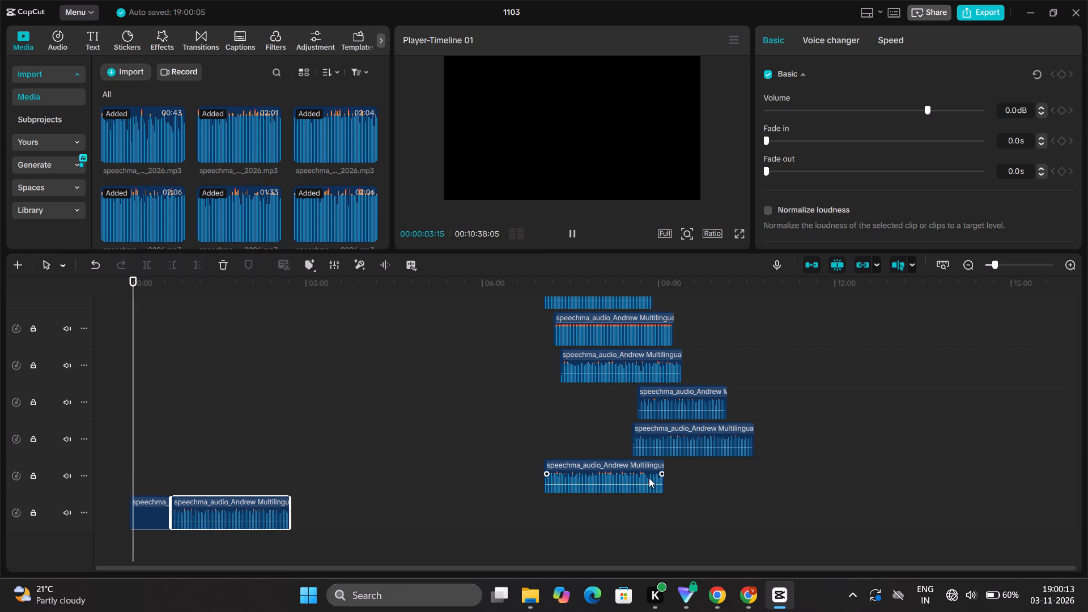
Delete the 10_29_41 PM voiceover at about 7:00 on the track directly above the bottom one.
{"action": "right_click", "coordinate": [631, 474]}
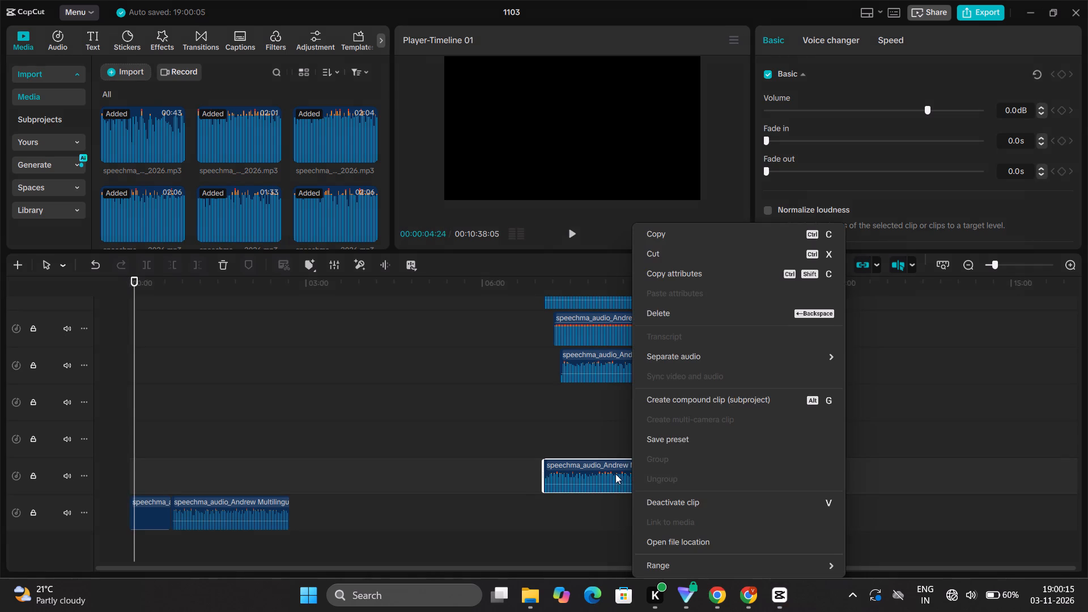
{"action": "left_click", "coordinate": [671, 313]}
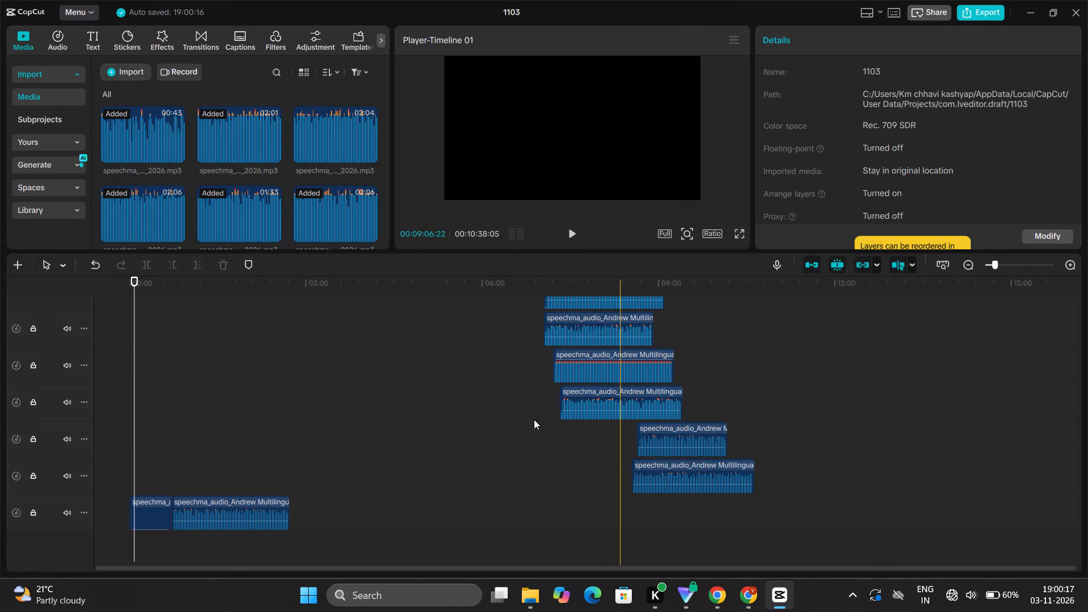
Clear the timeline by cutting the stacked voiceovers, the 10_28_21 PM voiceover and the opening 43-second voiceover.
{"action": "left_click_drag", "start_coordinate": [427, 505], "coordinate": [492, 286]}
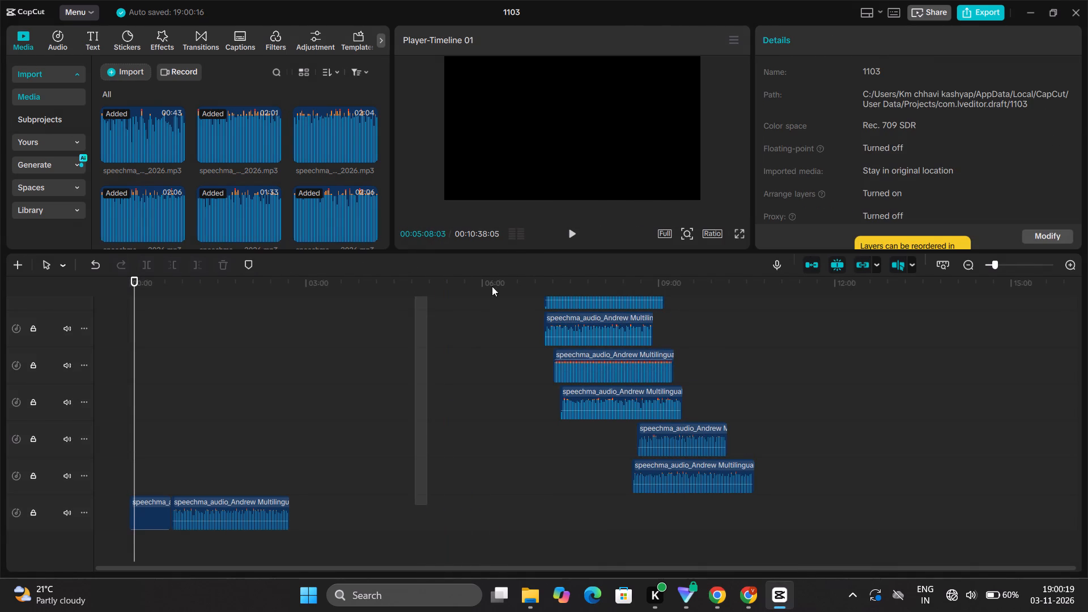
{"action": "left_click_drag", "start_coordinate": [492, 286], "coordinate": [791, 243]}
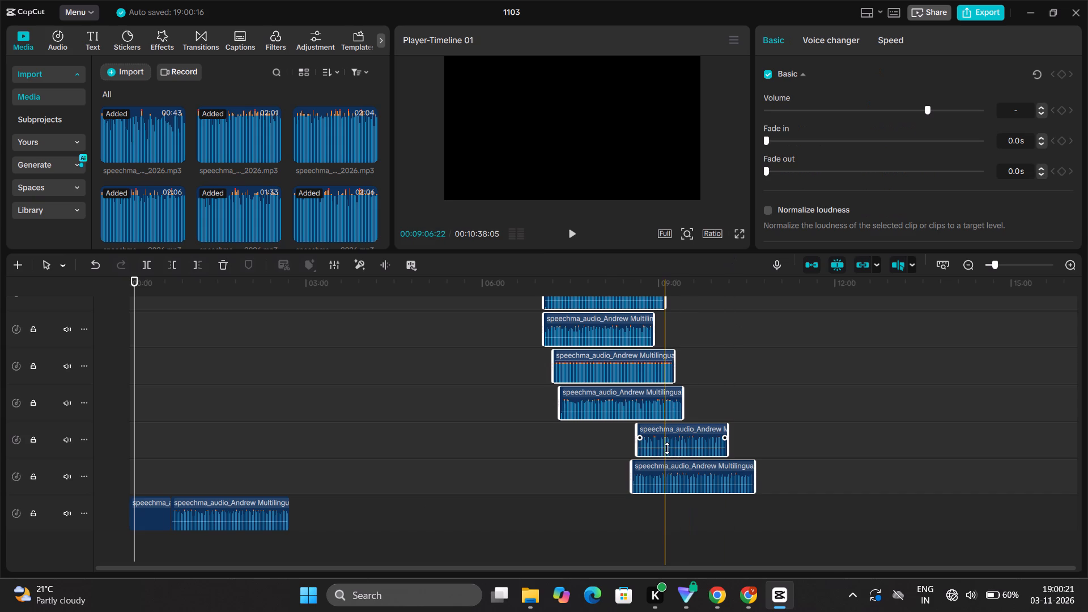
{"action": "right_click", "coordinate": [667, 448]}
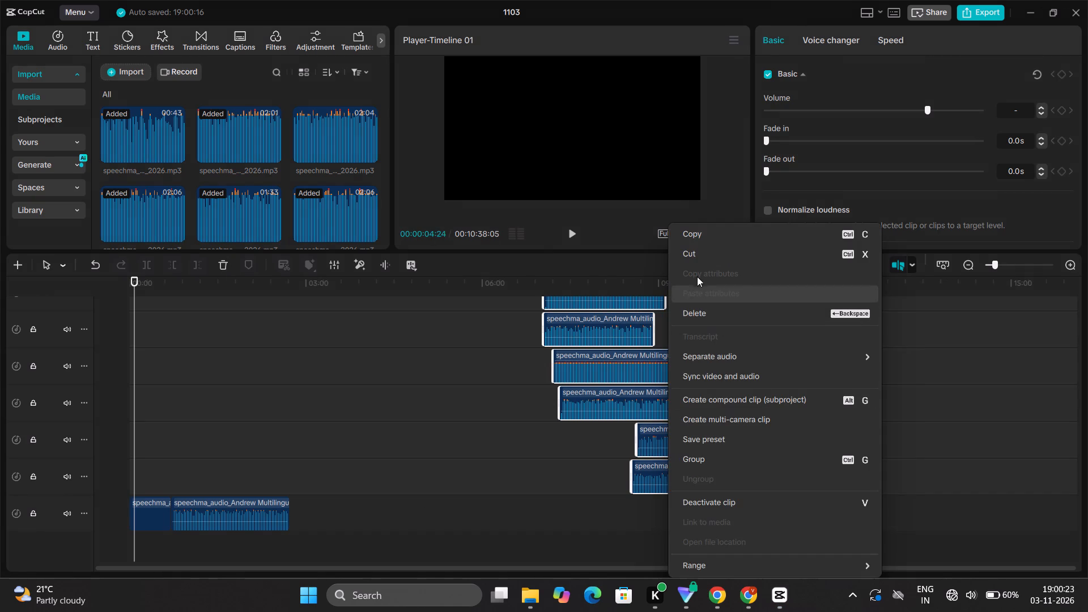
{"action": "left_click", "coordinate": [696, 256]}
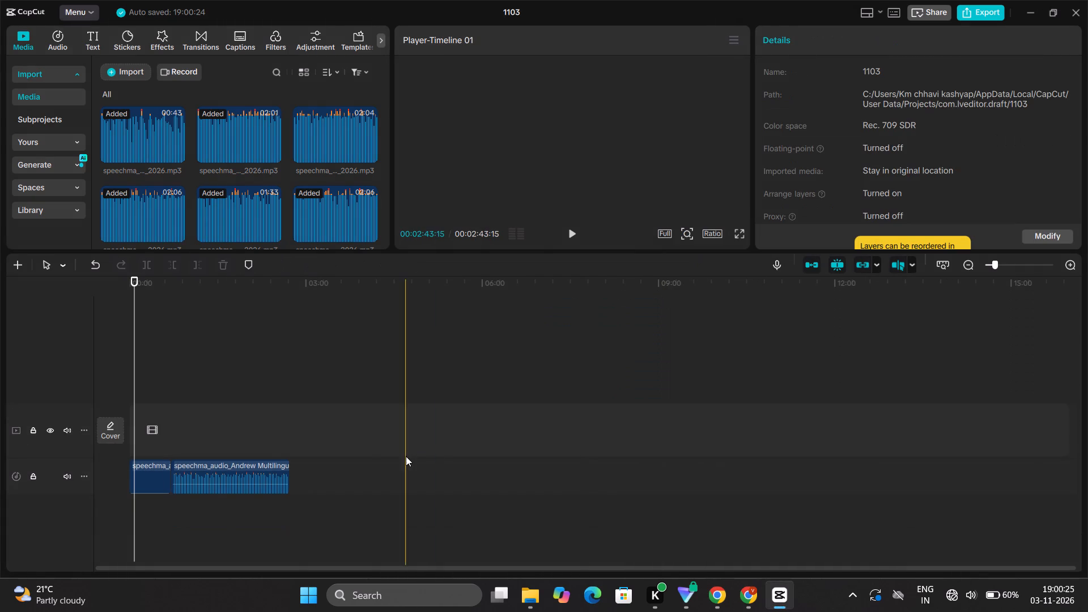
{"action": "right_click", "coordinate": [247, 480]}
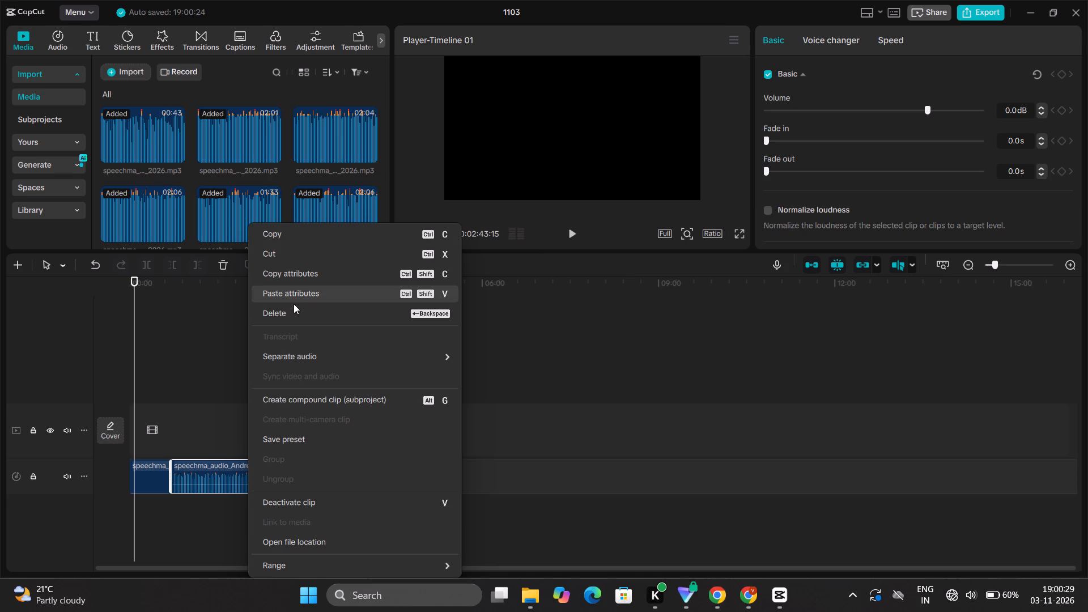
{"action": "left_click", "coordinate": [290, 257]}
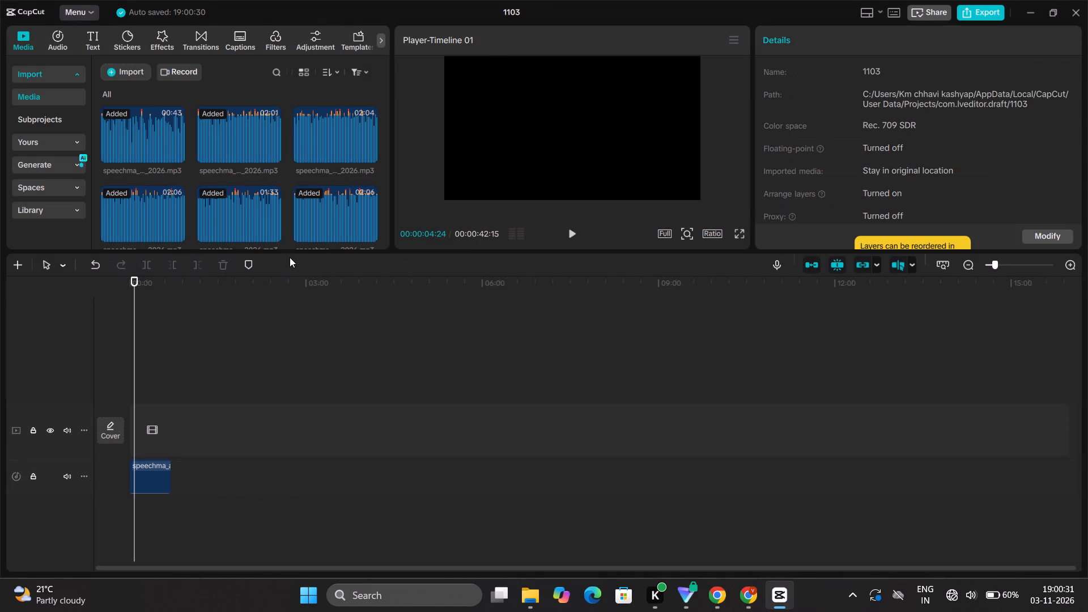
{"action": "right_click", "coordinate": [143, 481]}
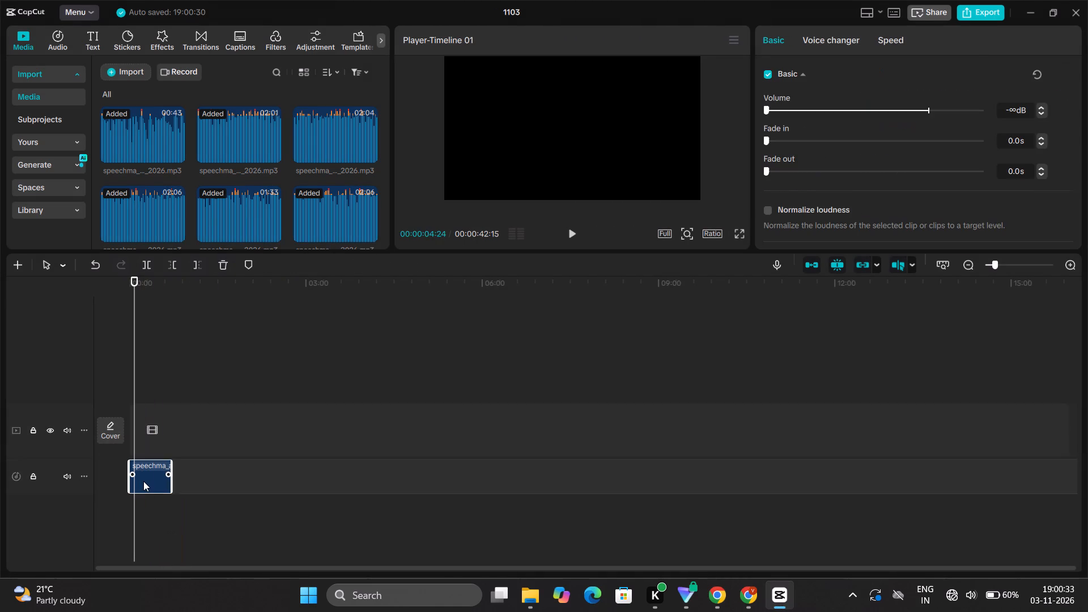
{"action": "left_click", "coordinate": [180, 253]}
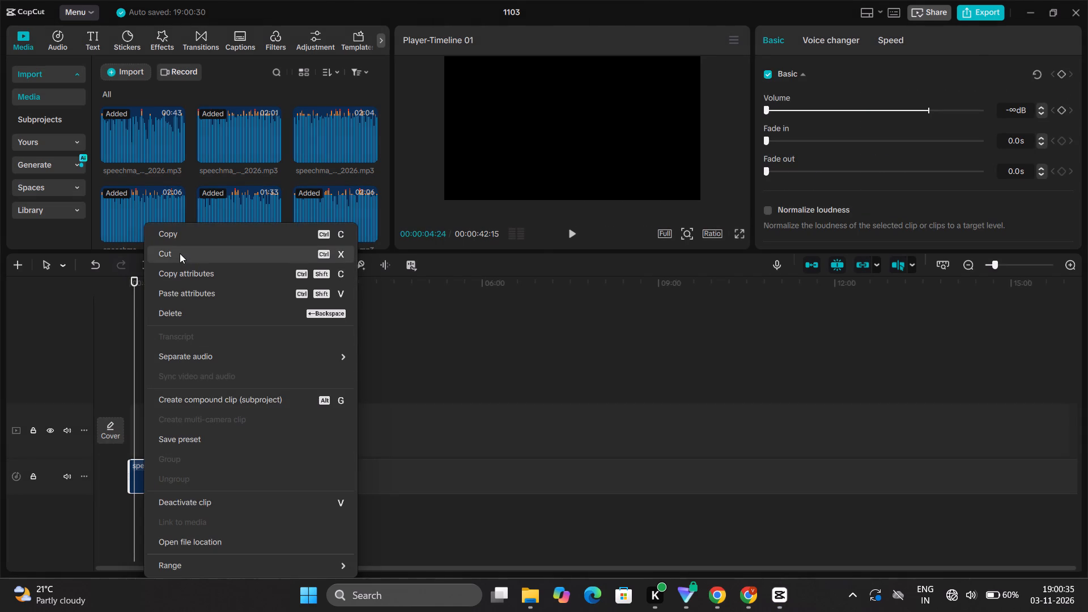
Add the 10_25_08, 10_28_21, 10_29_41, 10_45_56 and 10_48_18 PM voiceovers from the Downloads folder, each starting at 0:00 on its own track.
{"action": "double_click", "coordinate": [739, 0]}
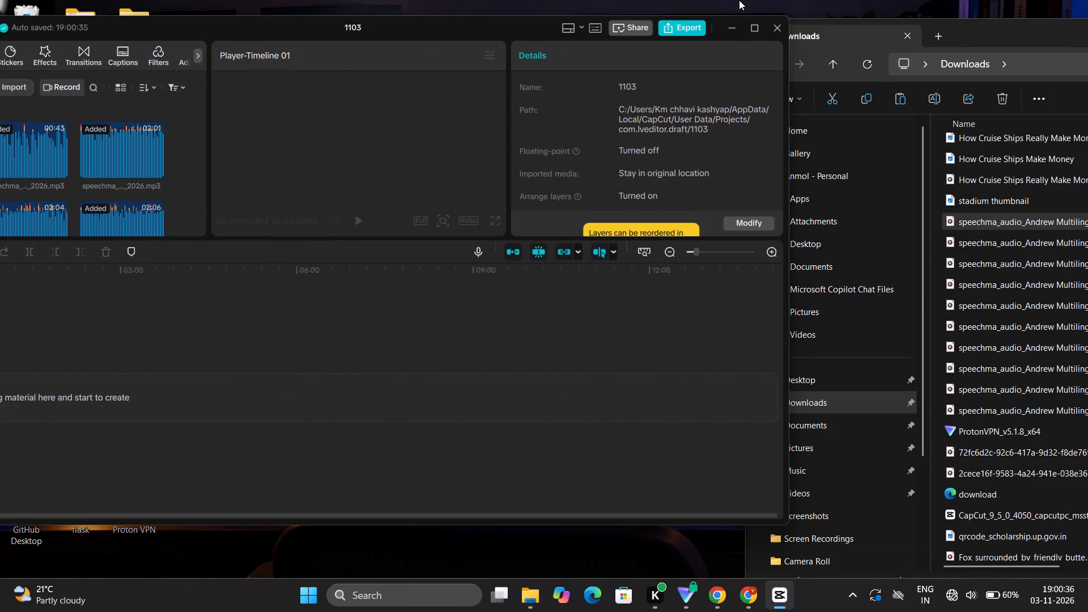
{"action": "left_click_drag", "start_coordinate": [968, 415], "coordinate": [588, 397]}
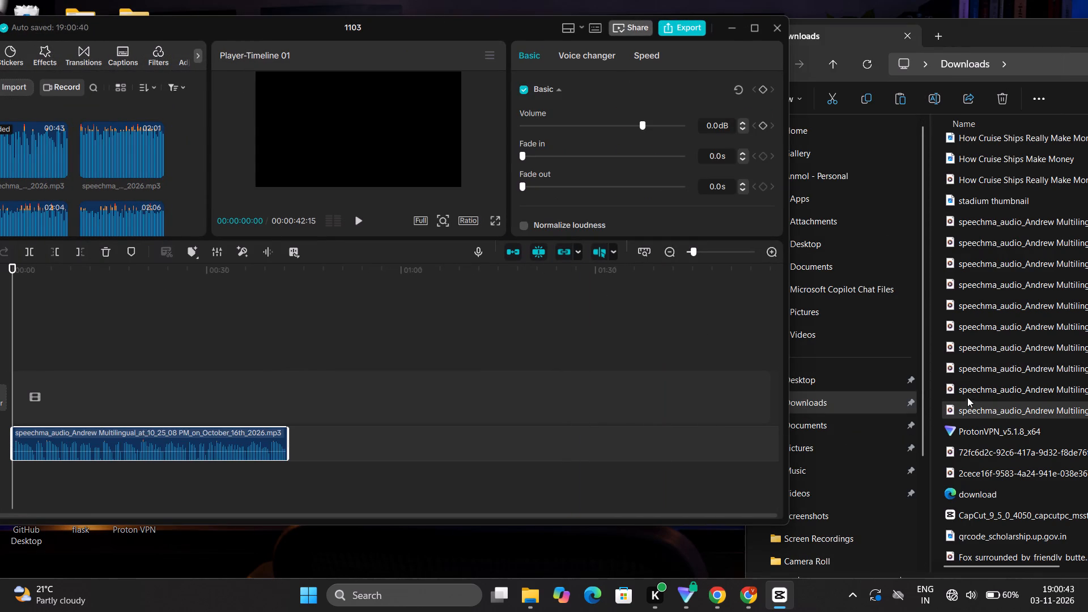
{"action": "left_click_drag", "start_coordinate": [968, 386], "coordinate": [532, 432]}
{"action": "scroll", "coordinate": [454, 436], "scroll_direction": "down", "scroll_amount": 5, "text": "ctrl"}
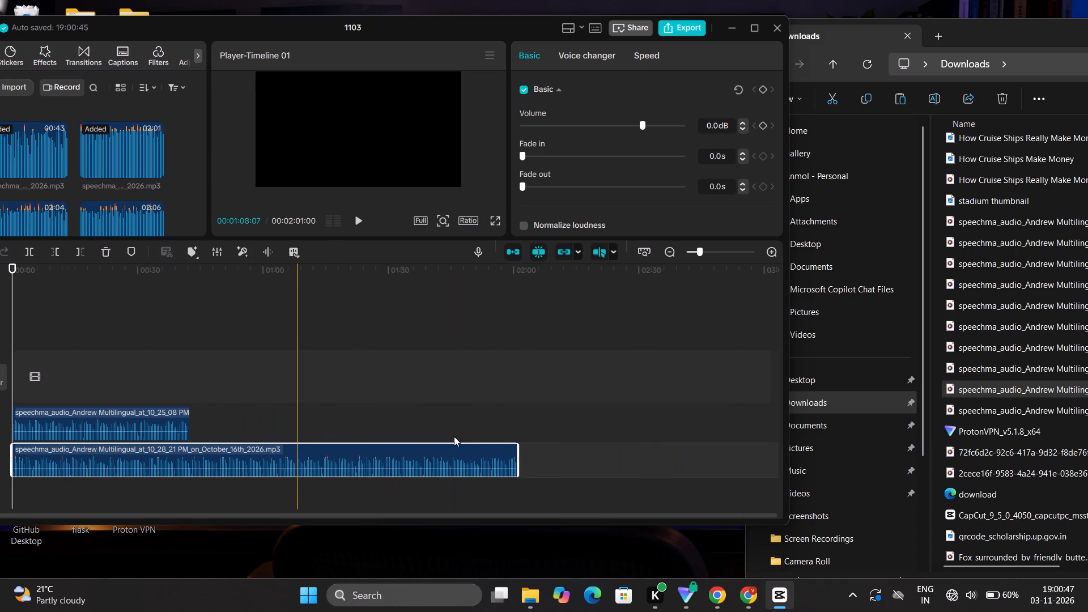
{"action": "scroll", "coordinate": [454, 436], "scroll_direction": "down", "scroll_amount": 1, "text": "ctrl"}
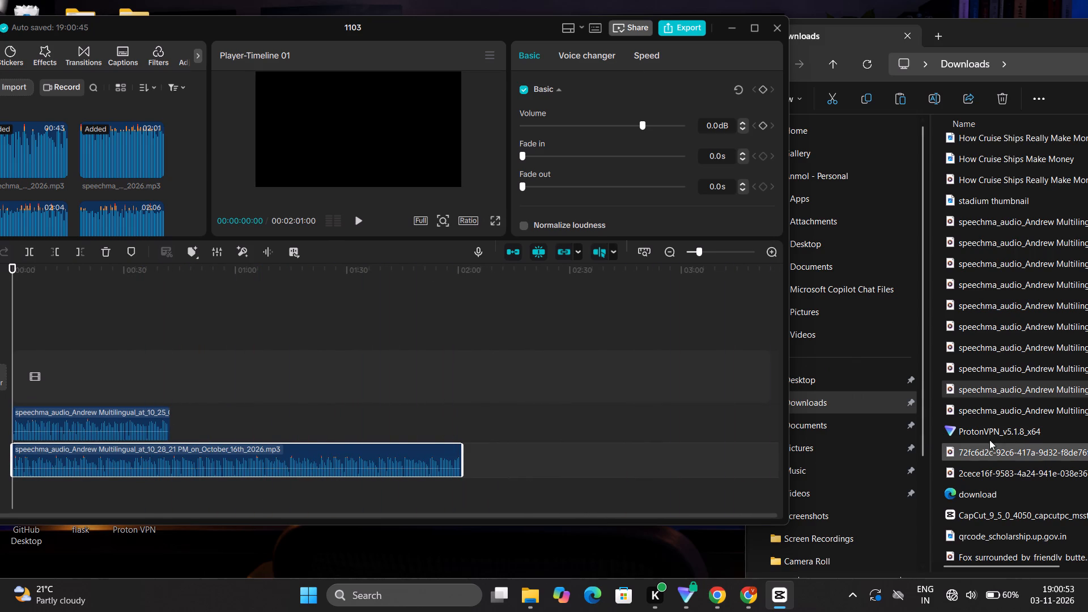
{"action": "left_click_drag", "start_coordinate": [984, 369], "coordinate": [699, 398]}
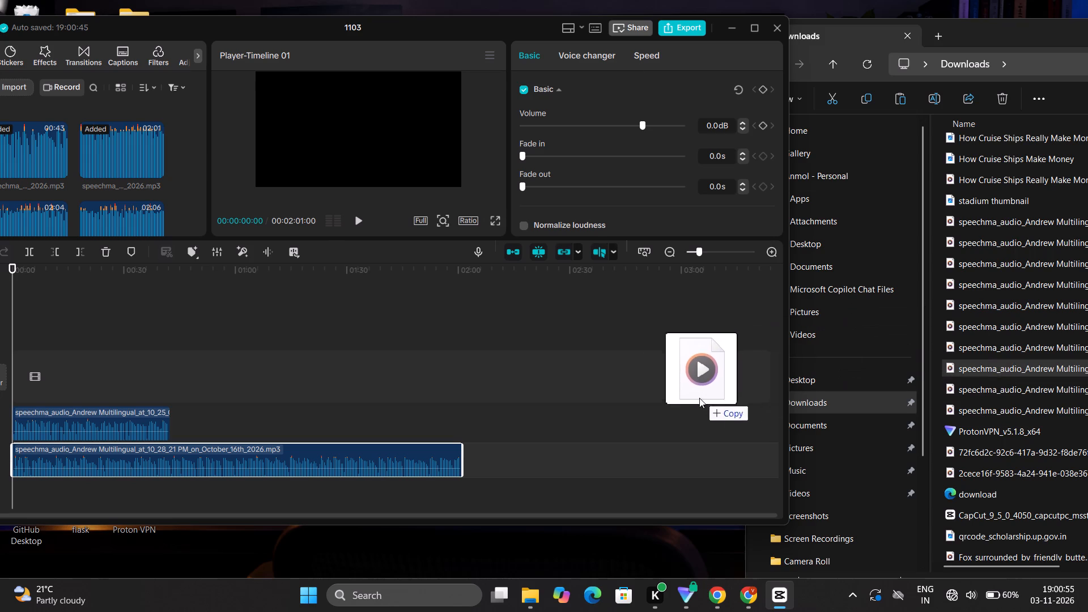
{"action": "left_click_drag", "start_coordinate": [699, 398], "coordinate": [682, 401]}
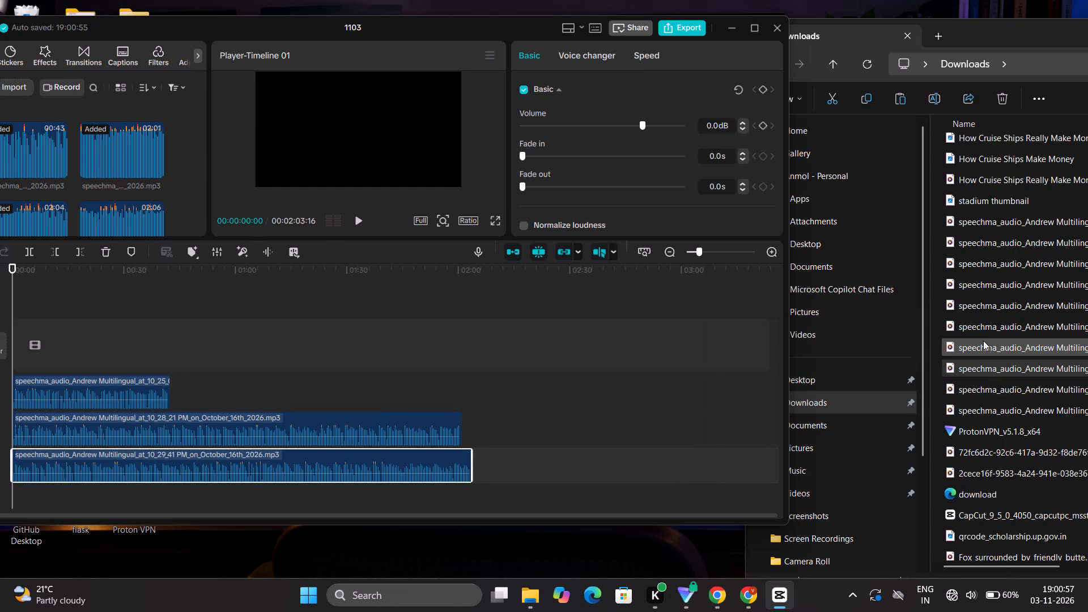
{"action": "left_click_drag", "start_coordinate": [983, 345], "coordinate": [673, 406]}
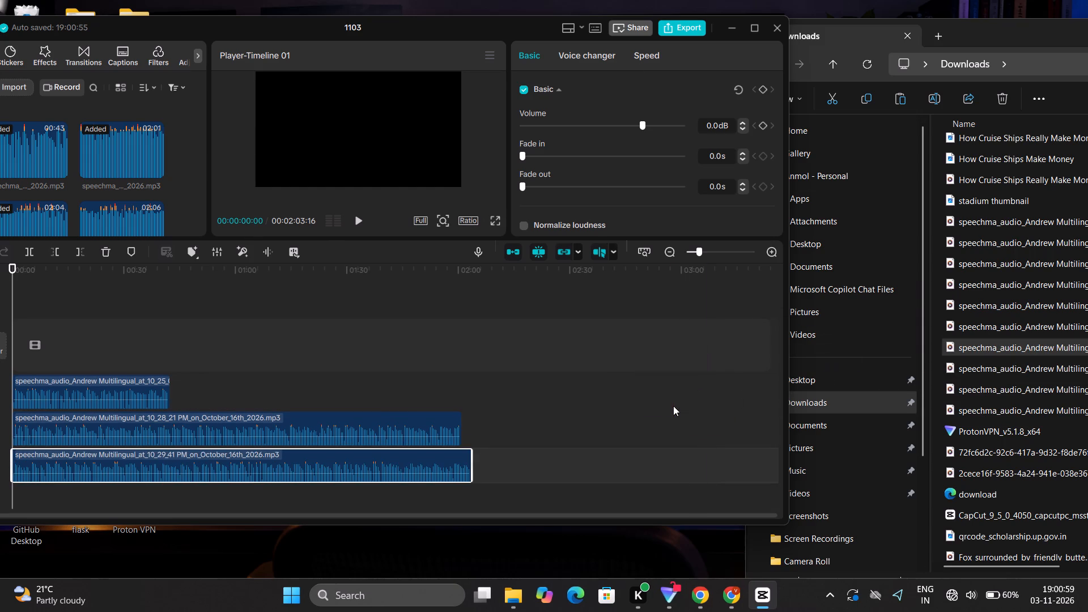
{"action": "left_click_drag", "start_coordinate": [986, 324], "coordinate": [609, 402]}
Add the 10_49_33, 10_51_14, 10_51_54 and 10_54_03 PM voiceovers plus the remaining short one from Downloads, each on its own track.
{"action": "left_click_drag", "start_coordinate": [990, 307], "coordinate": [658, 404]}
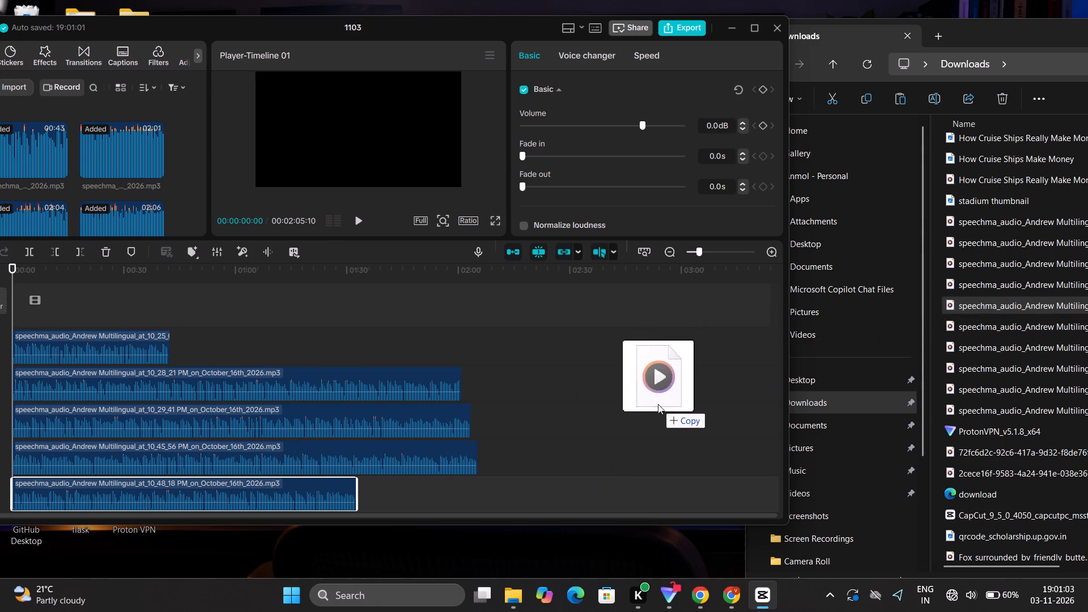
{"action": "left_click_drag", "start_coordinate": [658, 404], "coordinate": [657, 405]}
{"action": "left_click_drag", "start_coordinate": [970, 286], "coordinate": [671, 376]}
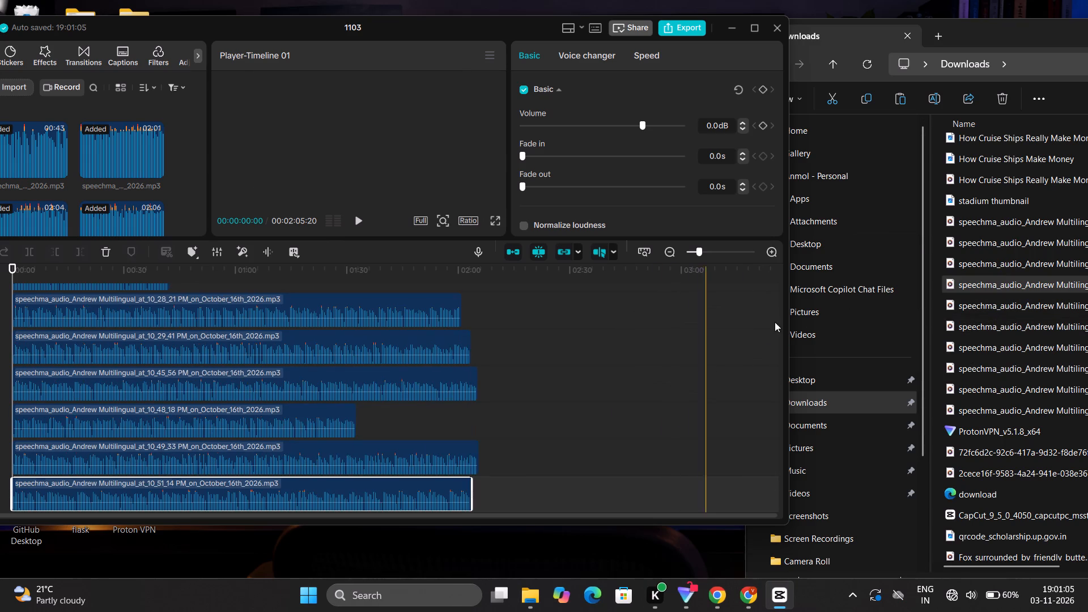
{"action": "left_click_drag", "start_coordinate": [981, 262], "coordinate": [700, 325]}
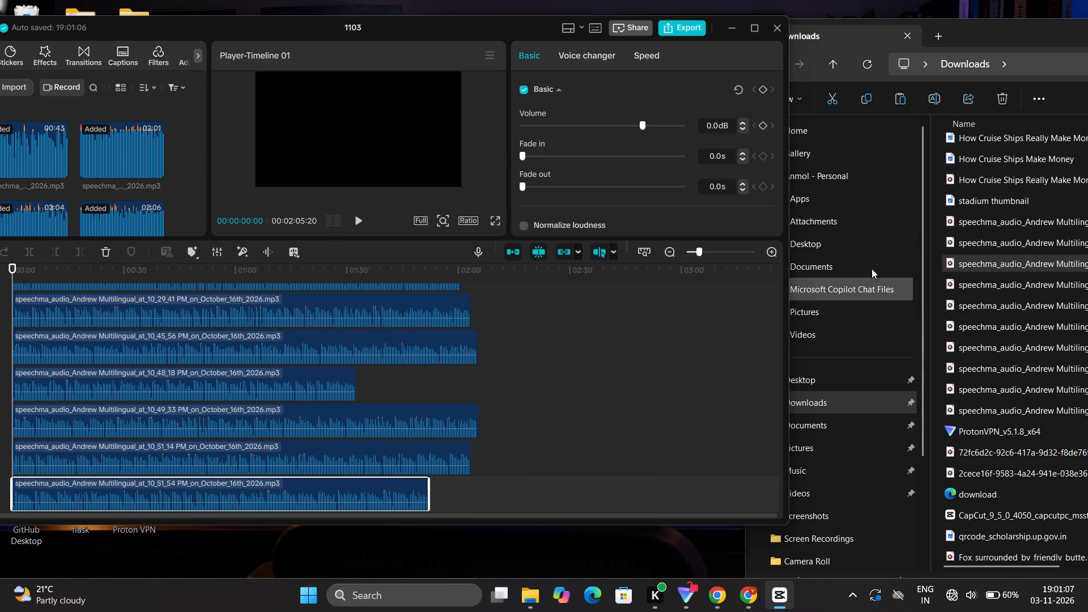
{"action": "left_click_drag", "start_coordinate": [957, 245], "coordinate": [696, 365]}
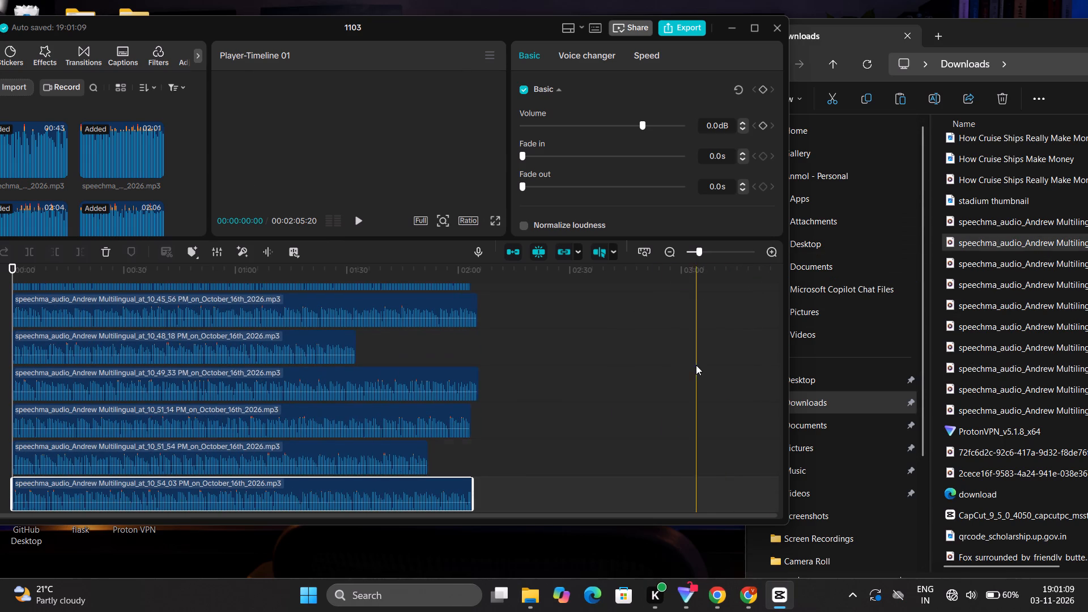
{"action": "left_click_drag", "start_coordinate": [963, 216], "coordinate": [679, 357]}
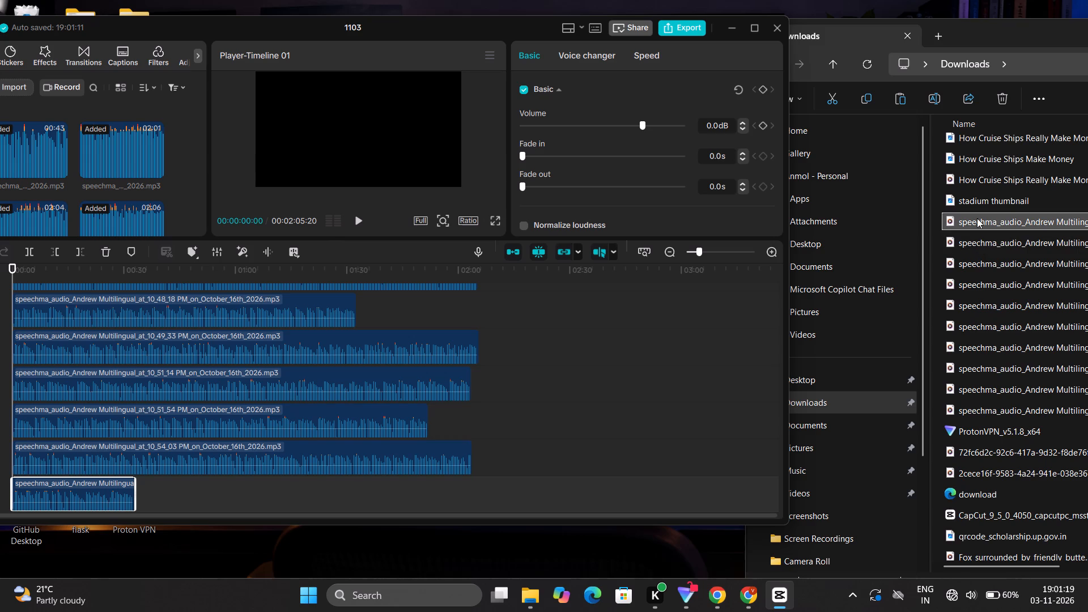
Move the 10_25_08 PM voiceover from the top audio track to a new bottom track, starting at about 0:03.
{"action": "scroll", "coordinate": [396, 513], "scroll_direction": "down", "scroll_amount": 6}
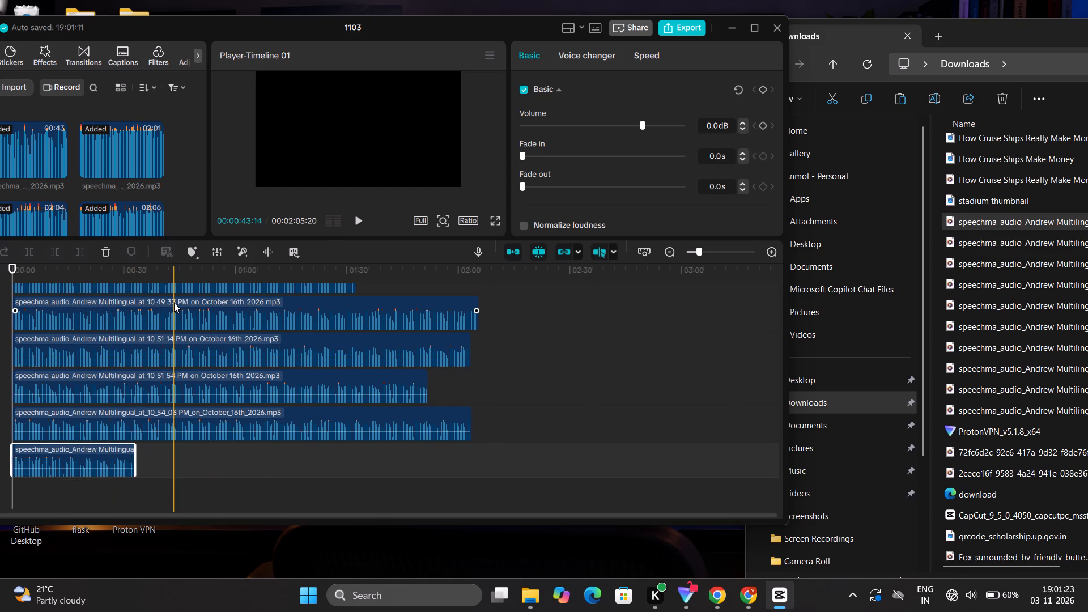
{"action": "scroll", "coordinate": [174, 303], "scroll_direction": "up", "scroll_amount": 4}
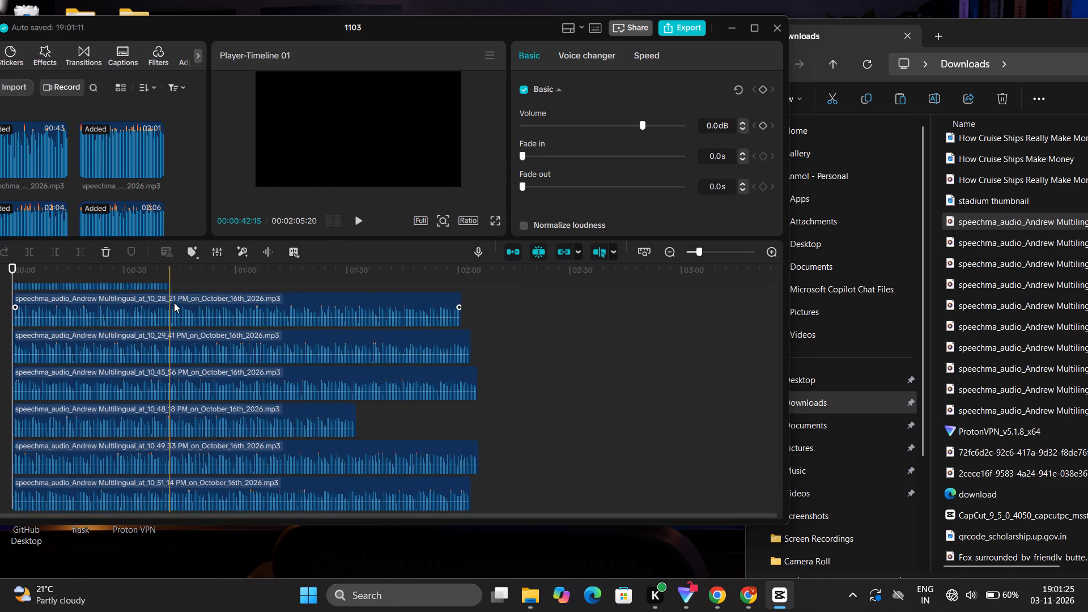
{"action": "scroll", "coordinate": [174, 303], "scroll_direction": "up", "scroll_amount": 2}
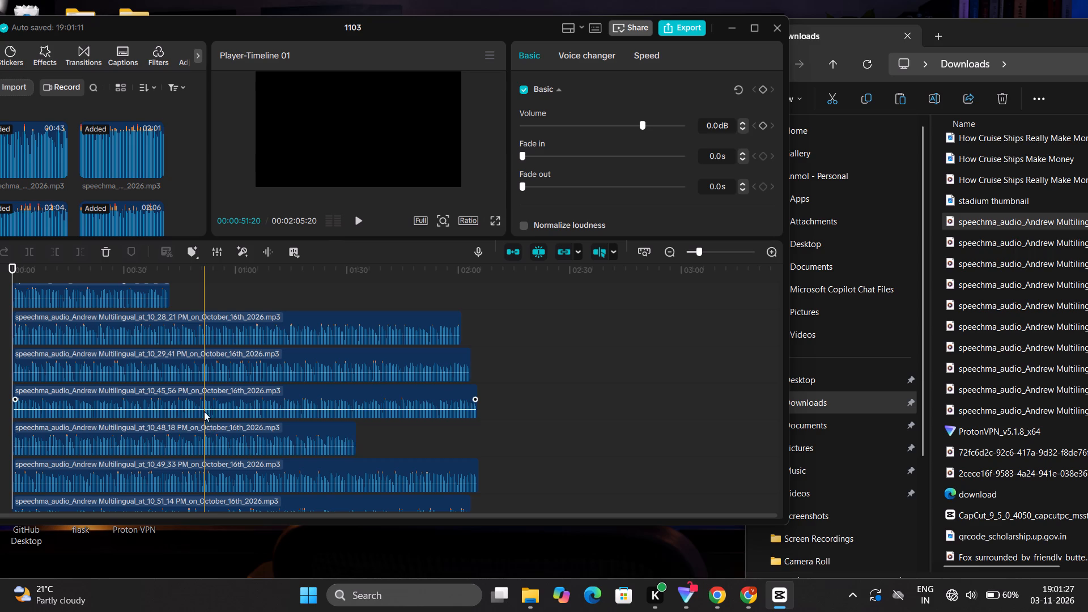
{"action": "scroll", "coordinate": [139, 292], "scroll_direction": "up", "scroll_amount": 1}
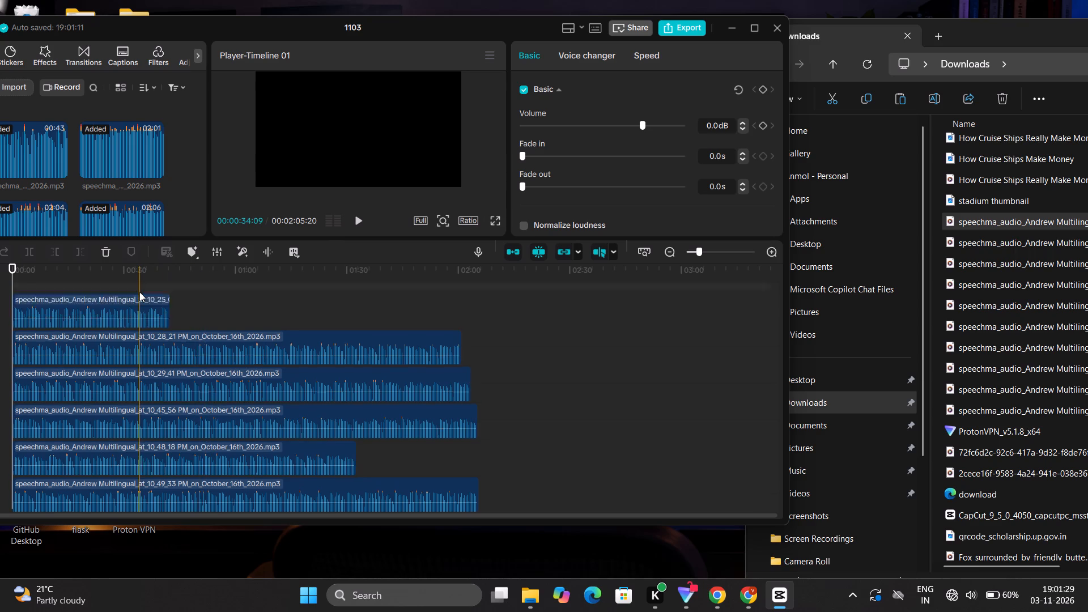
{"action": "scroll", "coordinate": [139, 292], "scroll_direction": "up", "scroll_amount": 1}
{"action": "scroll", "coordinate": [139, 292], "scroll_direction": "down", "scroll_amount": 9}
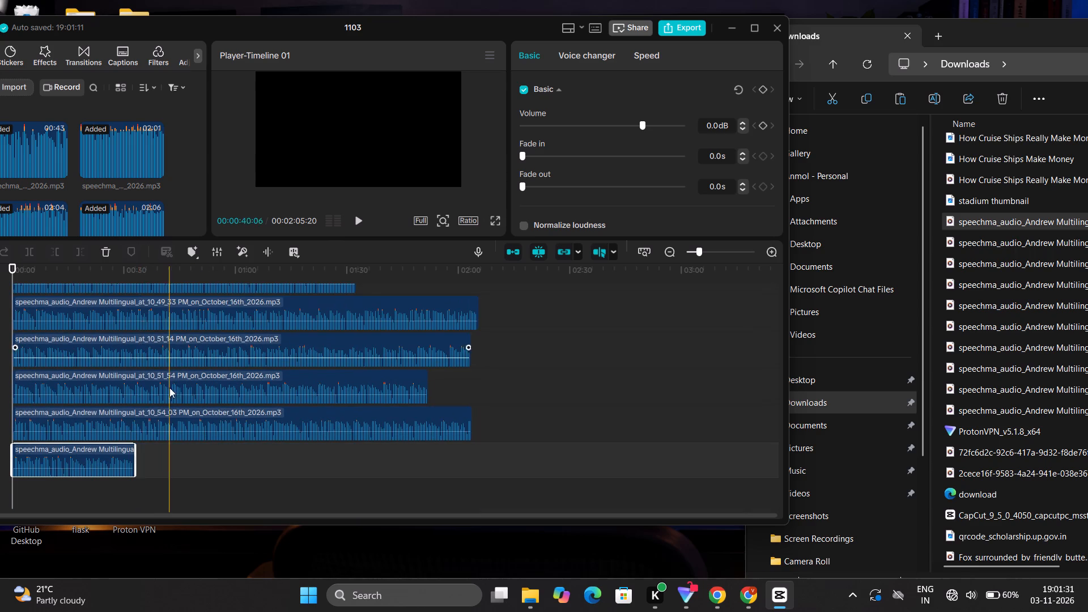
{"action": "scroll", "coordinate": [187, 396], "scroll_direction": "up", "scroll_amount": 3}
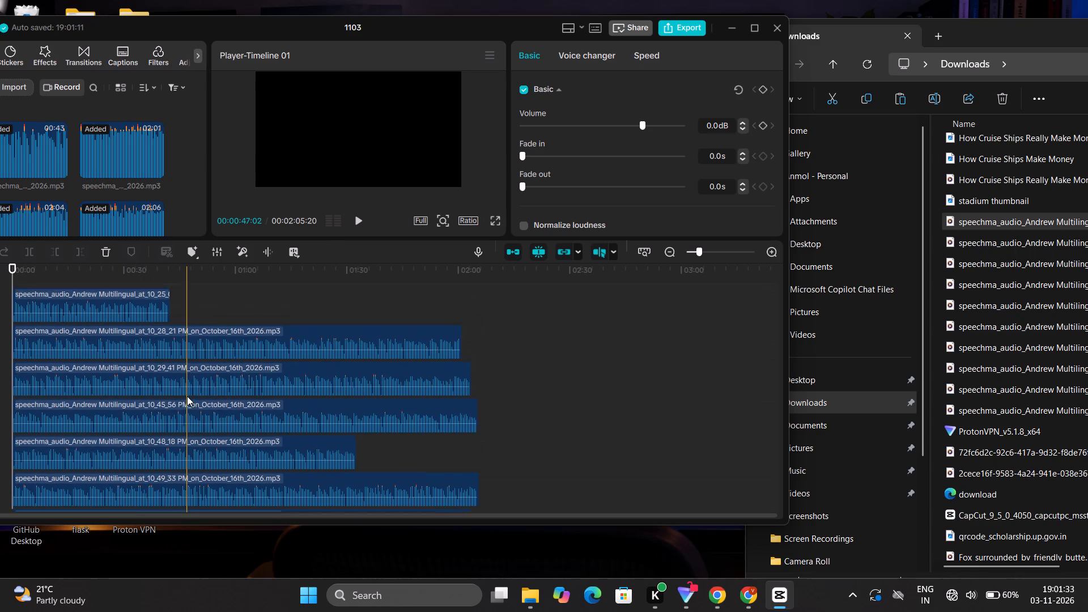
{"action": "left_click_drag", "start_coordinate": [111, 302], "coordinate": [141, 545]}
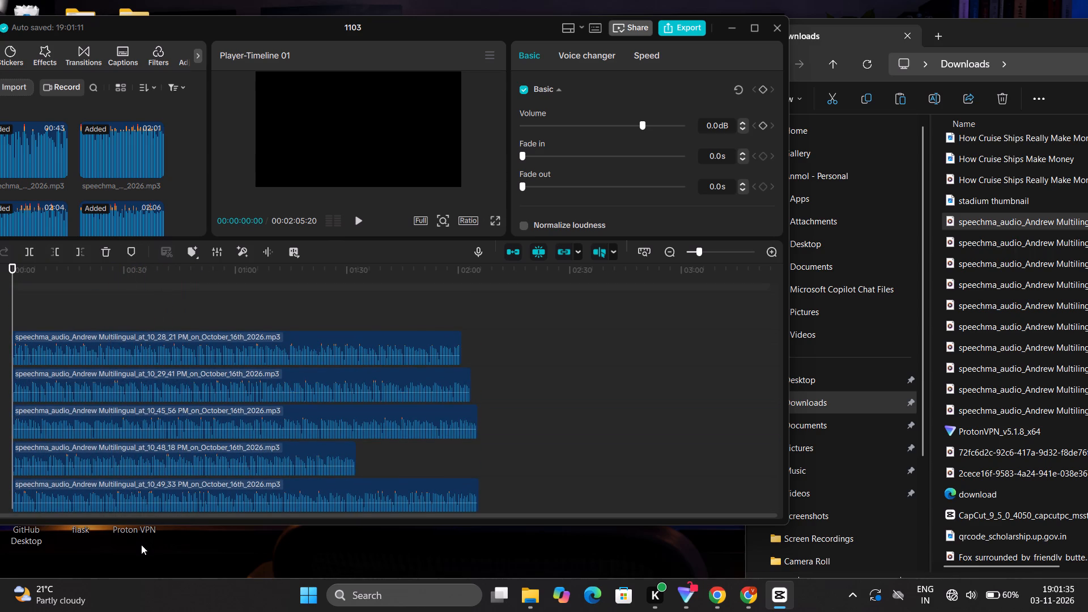
{"action": "left_click_drag", "start_coordinate": [141, 545], "coordinate": [144, 611]}
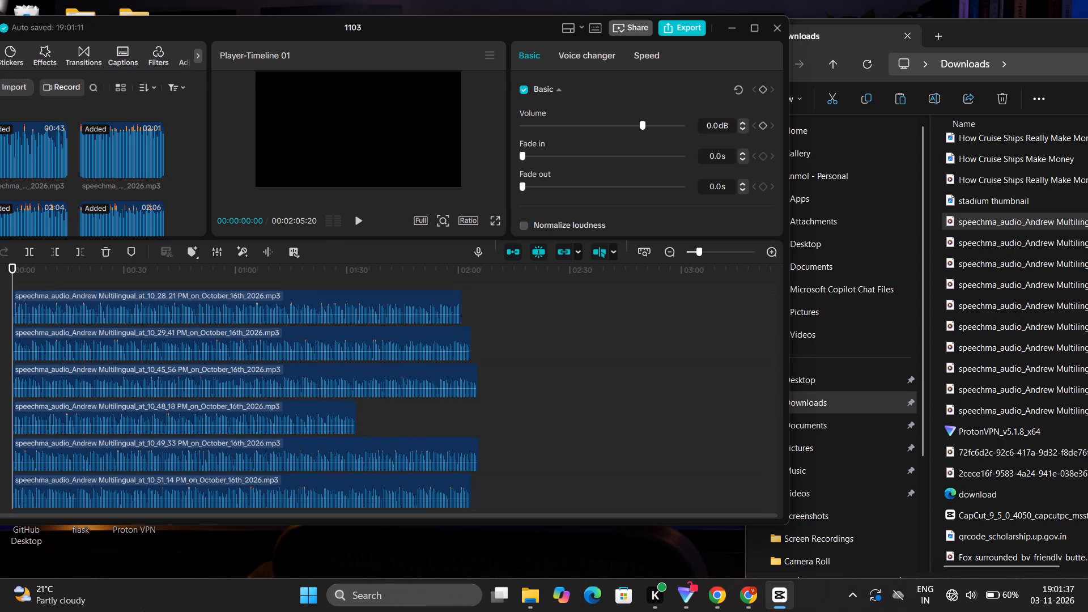
{"action": "left_click_drag", "start_coordinate": [144, 611], "coordinate": [144, 591]}
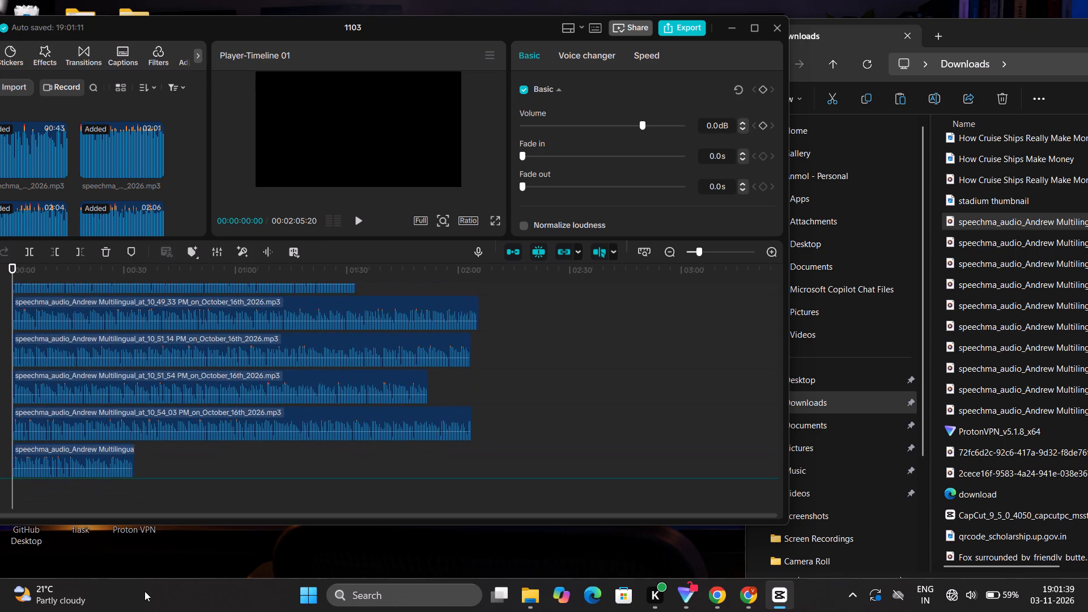
{"action": "left_click_drag", "start_coordinate": [144, 591], "coordinate": [151, 493]}
{"action": "left_click_drag", "start_coordinate": [115, 465], "coordinate": [106, 465]}
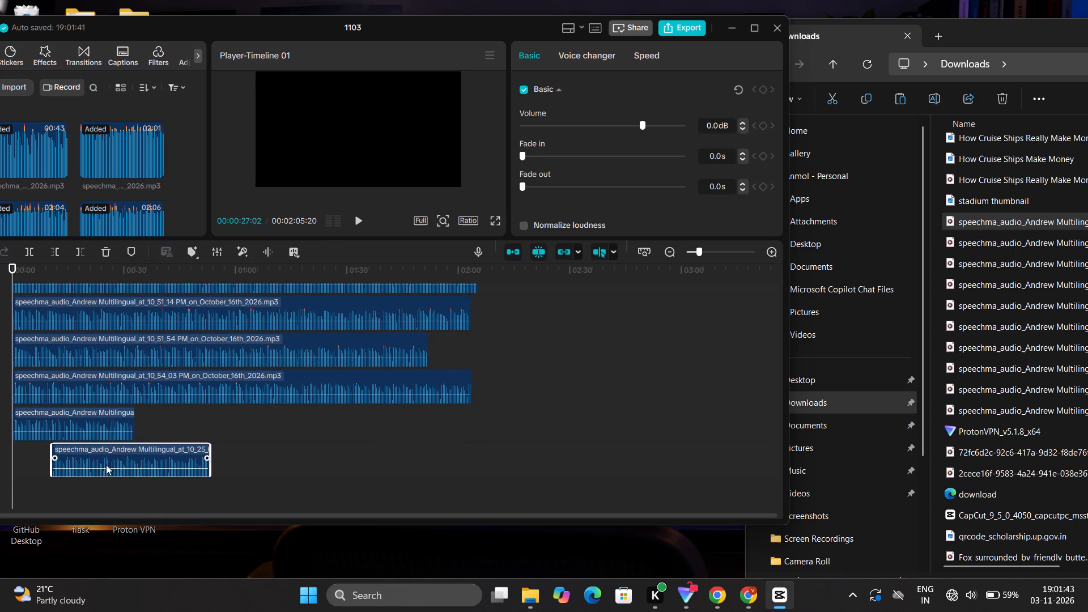
{"action": "left_click_drag", "start_coordinate": [106, 465], "coordinate": [87, 466]}
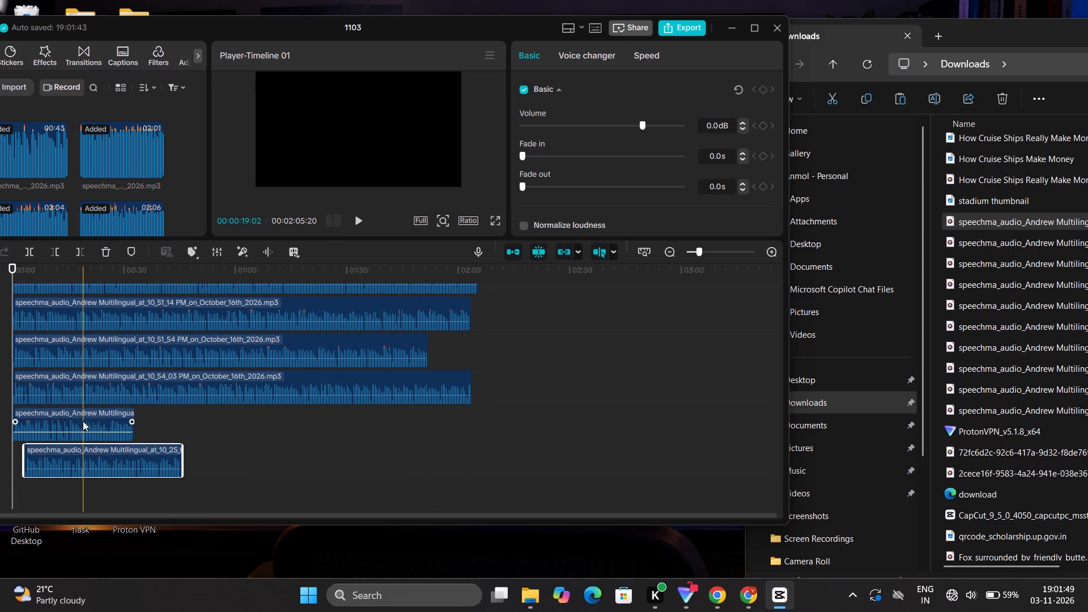
Move the 10_28_21 PM voiceover from the top audio track to the bottom track, directly after the 10_25_08 PM voiceover.
{"action": "scroll", "coordinate": [135, 356], "scroll_direction": "up", "scroll_amount": 6}
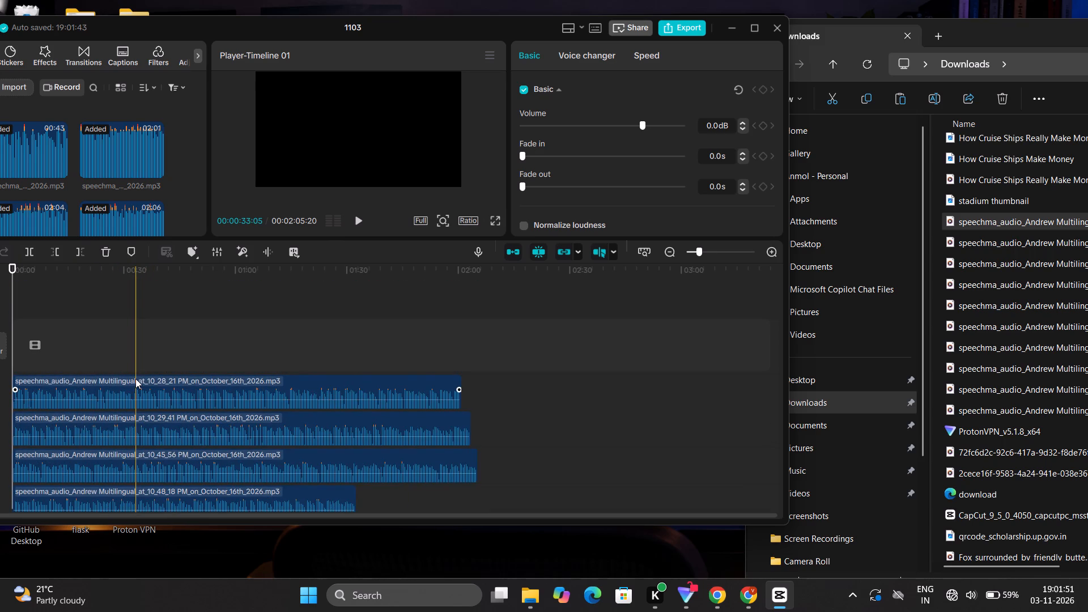
{"action": "scroll", "coordinate": [135, 379], "scroll_direction": "down", "scroll_amount": 14, "text": "ctrl"}
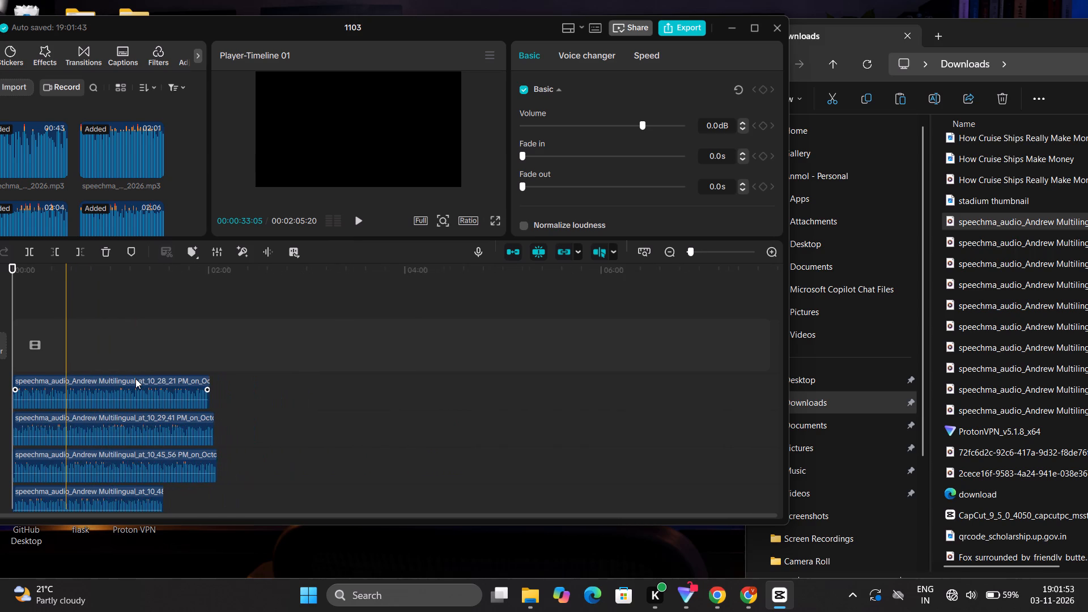
{"action": "scroll", "coordinate": [135, 379], "scroll_direction": "down", "scroll_amount": 20, "text": "ctrl"}
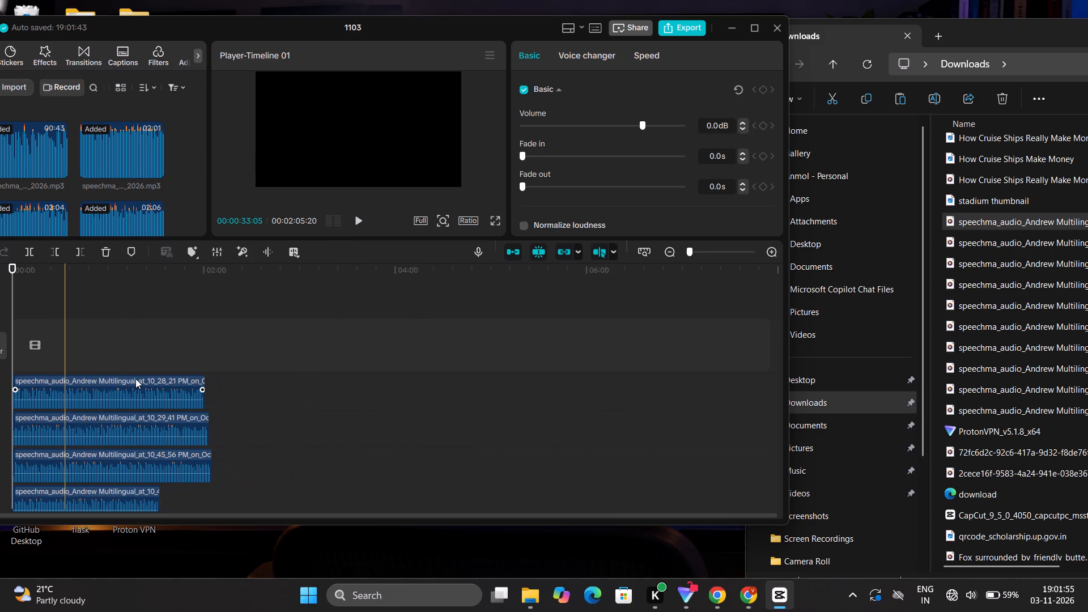
{"action": "left_click_drag", "start_coordinate": [135, 379], "coordinate": [156, 610]}
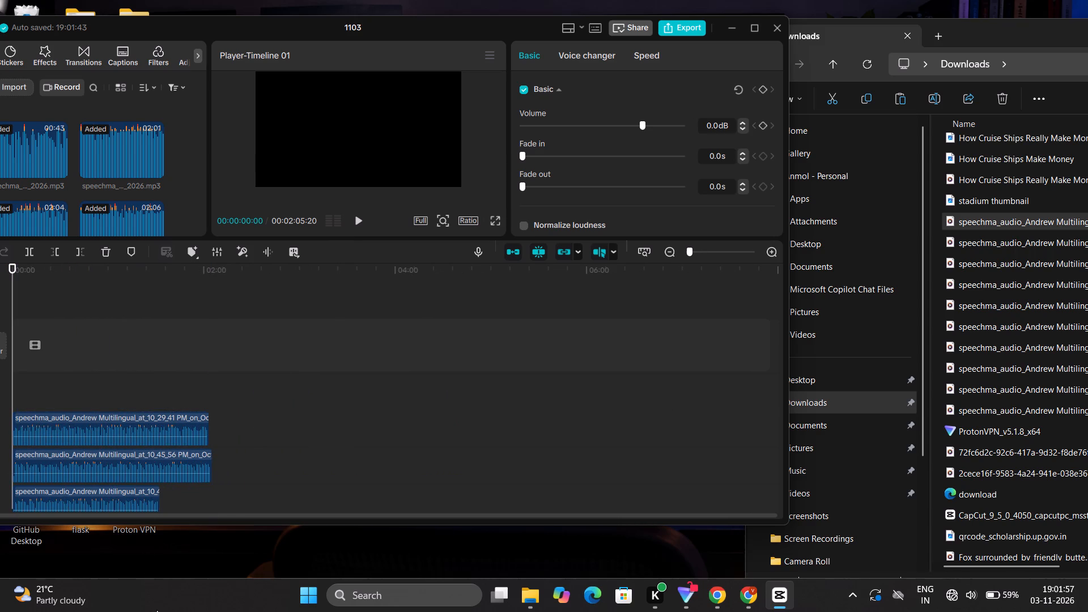
{"action": "left_click_drag", "start_coordinate": [156, 610], "coordinate": [163, 611]}
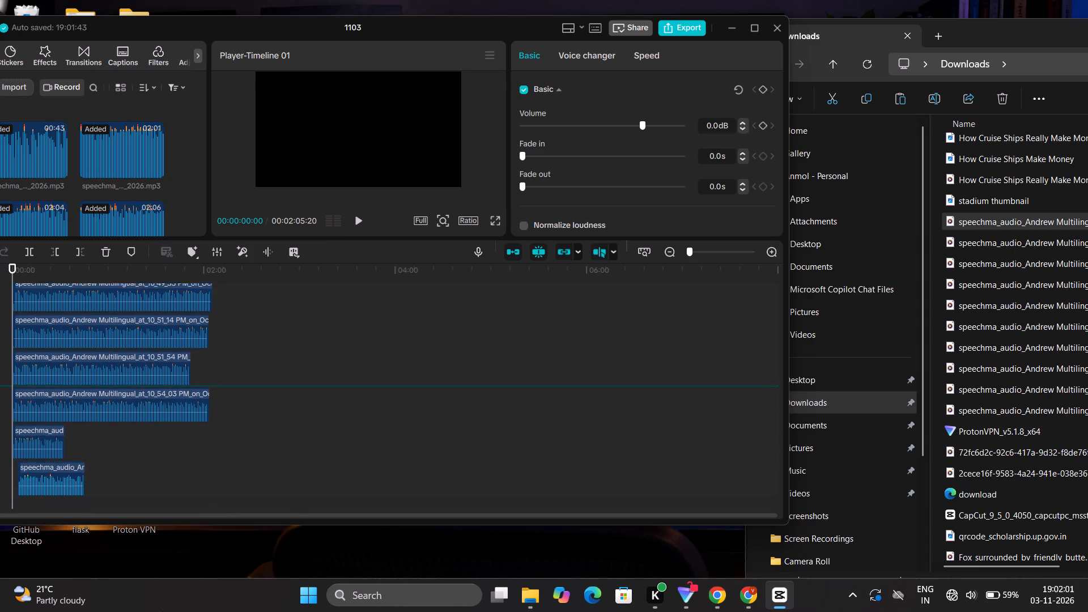
{"action": "left_click_drag", "start_coordinate": [163, 611], "coordinate": [218, 452]}
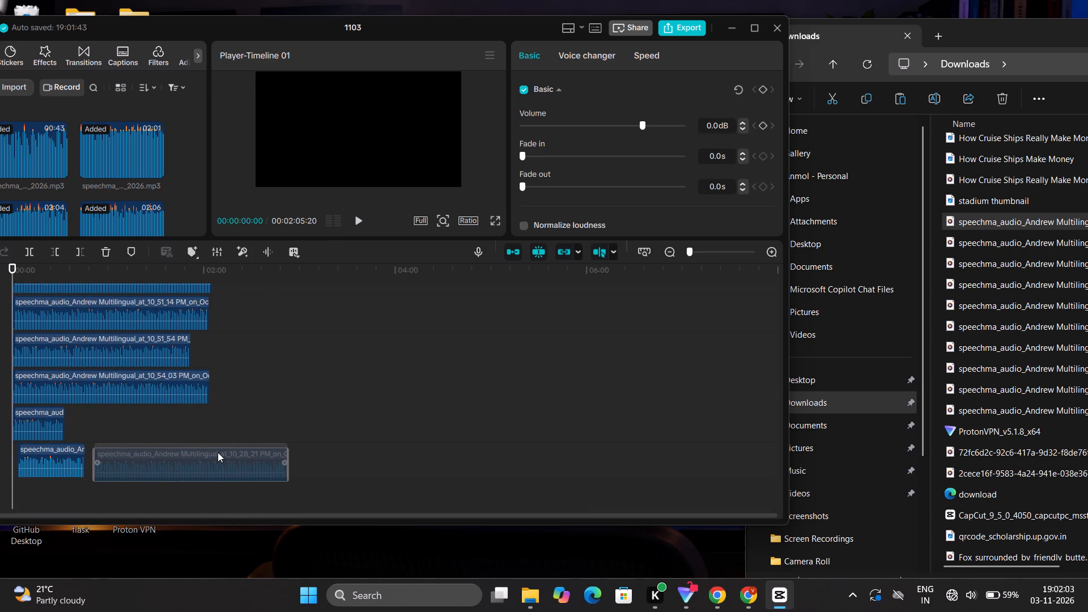
{"action": "left_click_drag", "start_coordinate": [218, 452], "coordinate": [210, 450]}
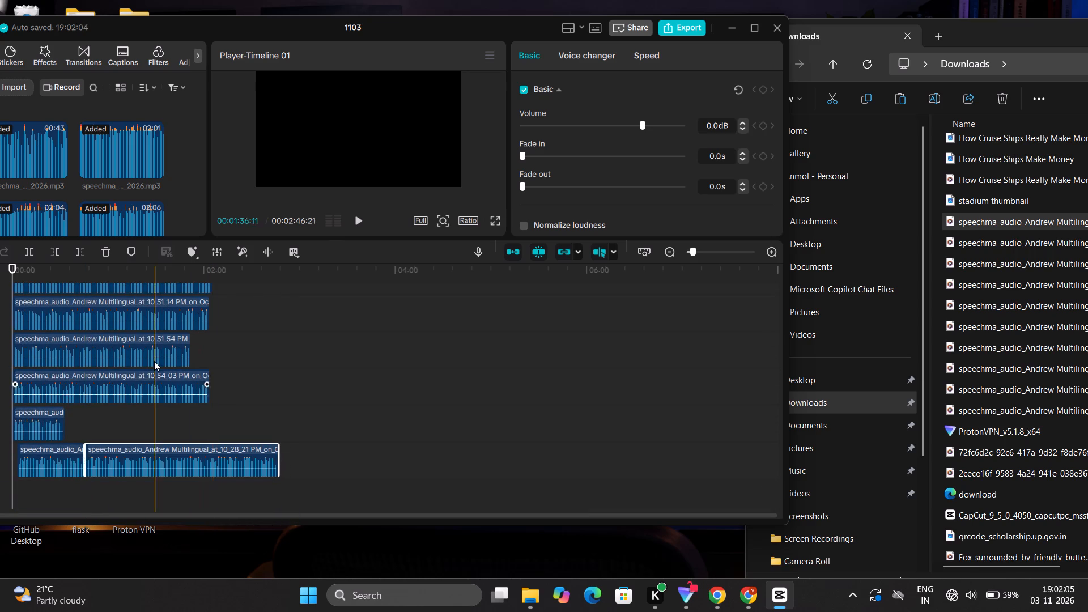
Move the 10_29_41 PM voiceover to the bottom audio track, directly after the 10_28_21 PM voiceover.
{"action": "scroll", "coordinate": [154, 361], "scroll_direction": "up", "scroll_amount": 5}
{"action": "left_click_drag", "start_coordinate": [134, 393], "coordinate": [252, 487]}
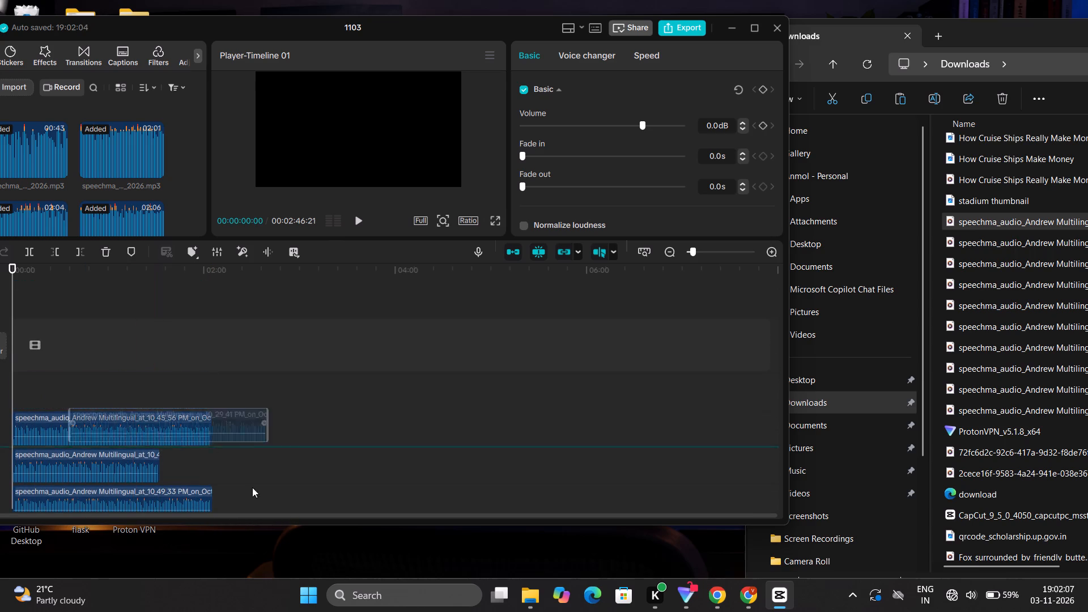
{"action": "left_click_drag", "start_coordinate": [252, 487], "coordinate": [283, 611]}
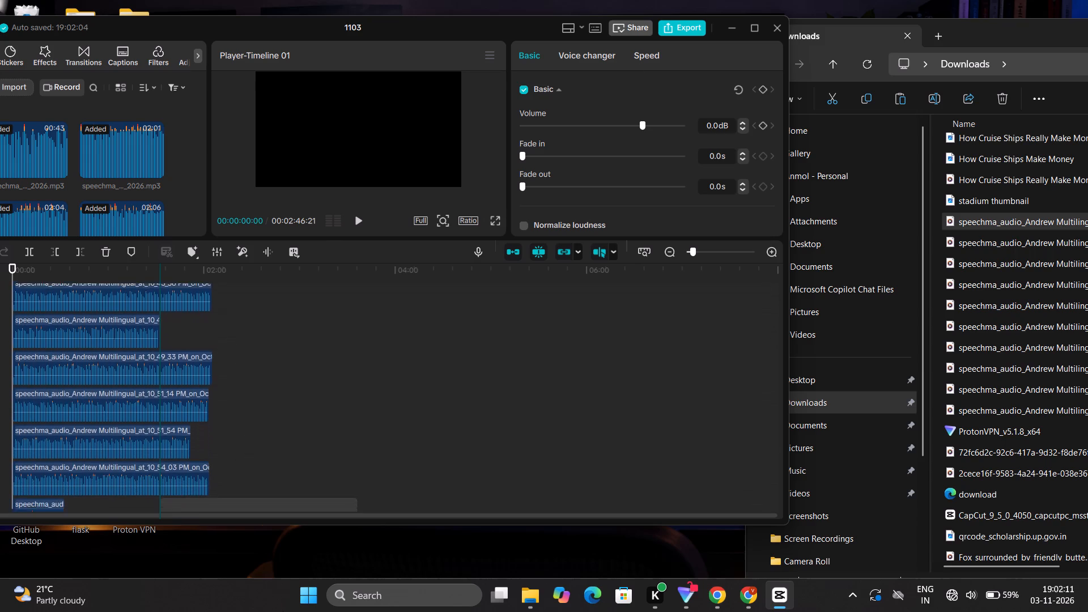
{"action": "left_click_drag", "start_coordinate": [283, 611], "coordinate": [368, 464]}
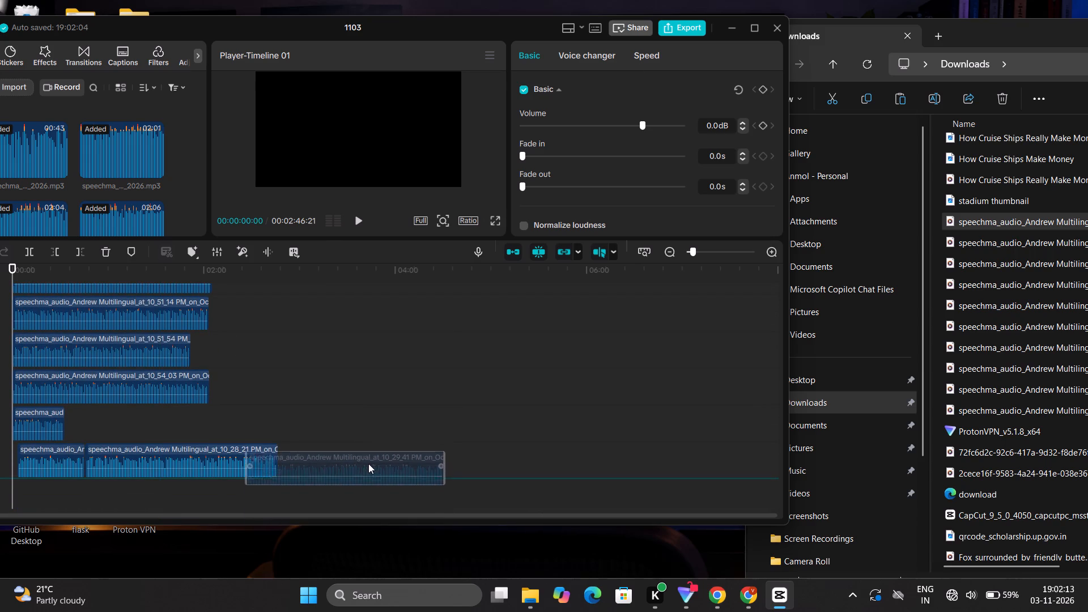
{"action": "left_click_drag", "start_coordinate": [368, 464], "coordinate": [397, 465]}
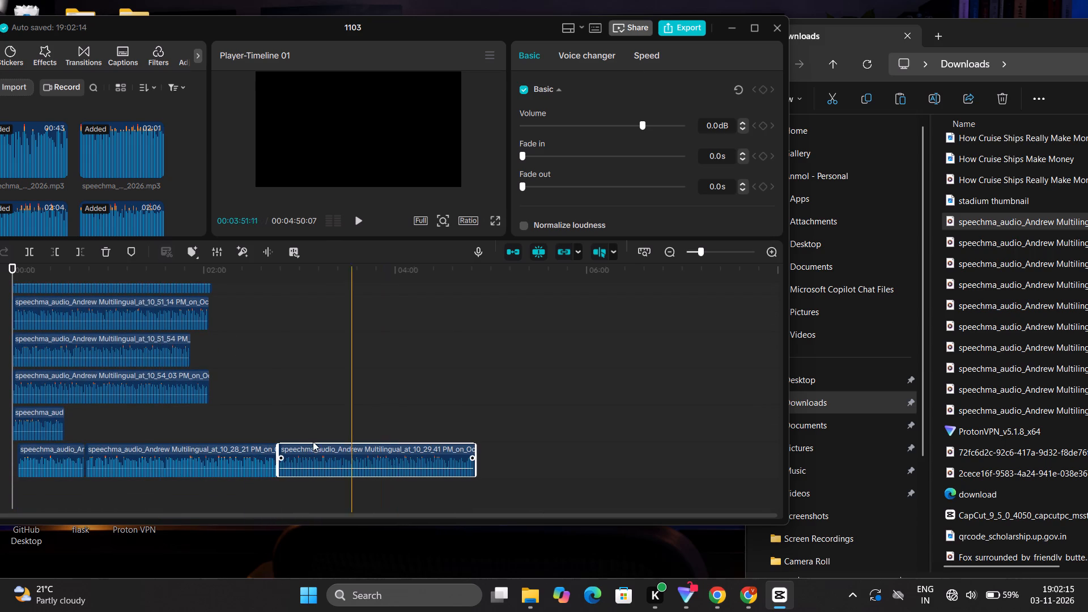
Move the 10_45_56 PM voiceover to the bottom audio track, directly after the 10_29_41 PM voiceover.
{"action": "scroll", "coordinate": [231, 395], "scroll_direction": "up", "scroll_amount": 3}
{"action": "left_click_drag", "start_coordinate": [128, 369], "coordinate": [426, 573]}
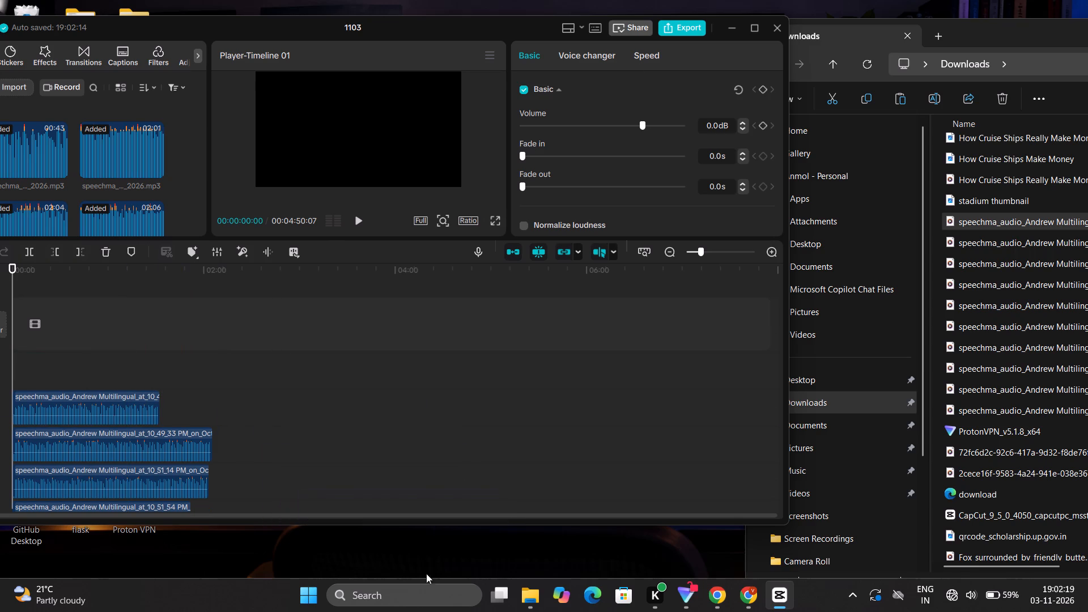
{"action": "left_click_drag", "start_coordinate": [426, 573], "coordinate": [425, 611]}
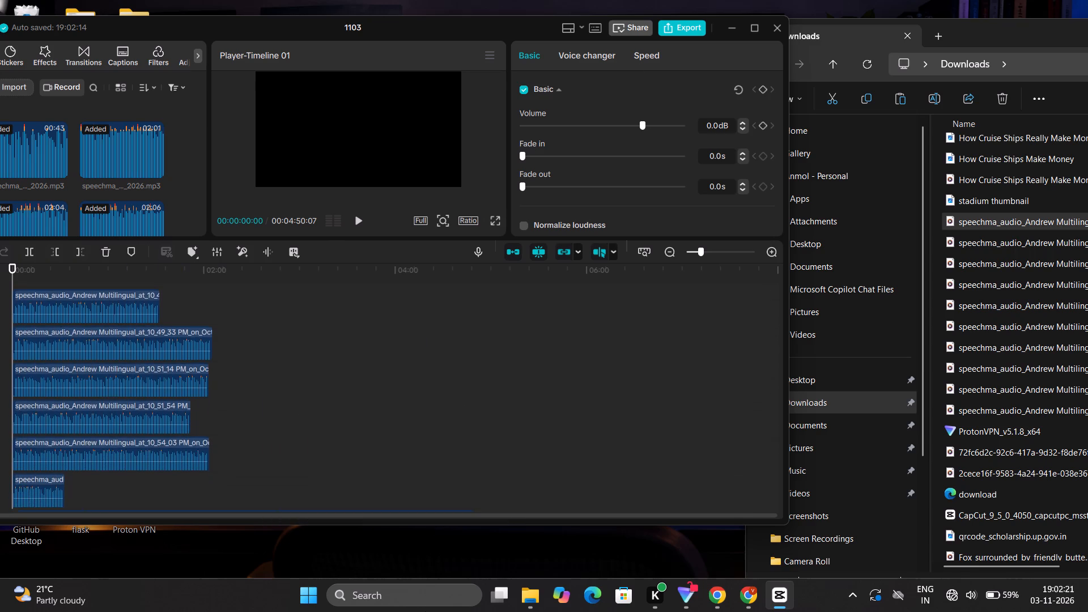
{"action": "left_click_drag", "start_coordinate": [425, 611], "coordinate": [559, 462]}
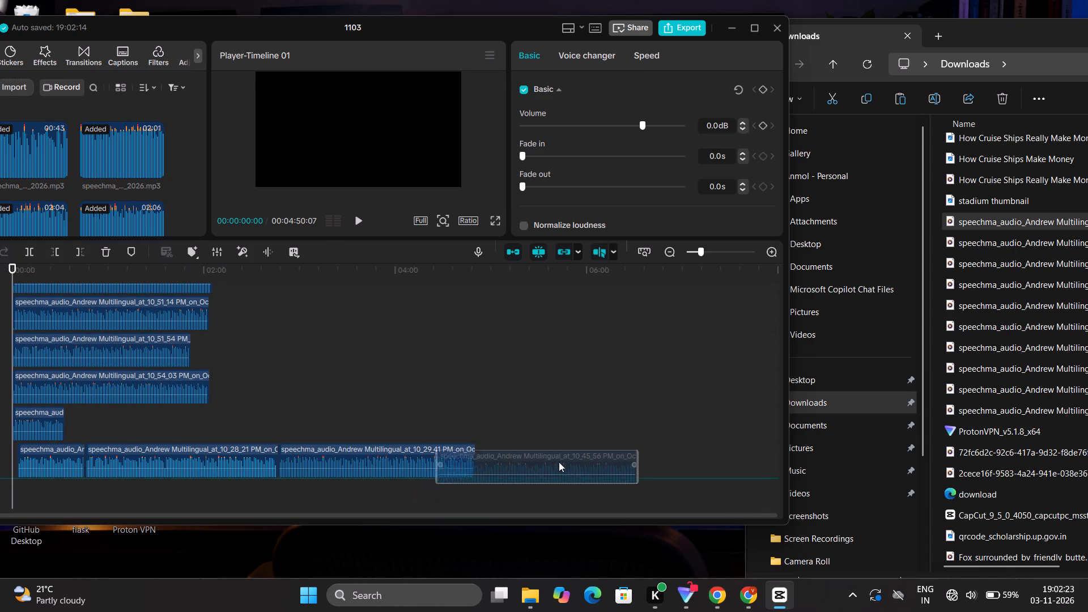
{"action": "left_click_drag", "start_coordinate": [559, 462], "coordinate": [591, 460]}
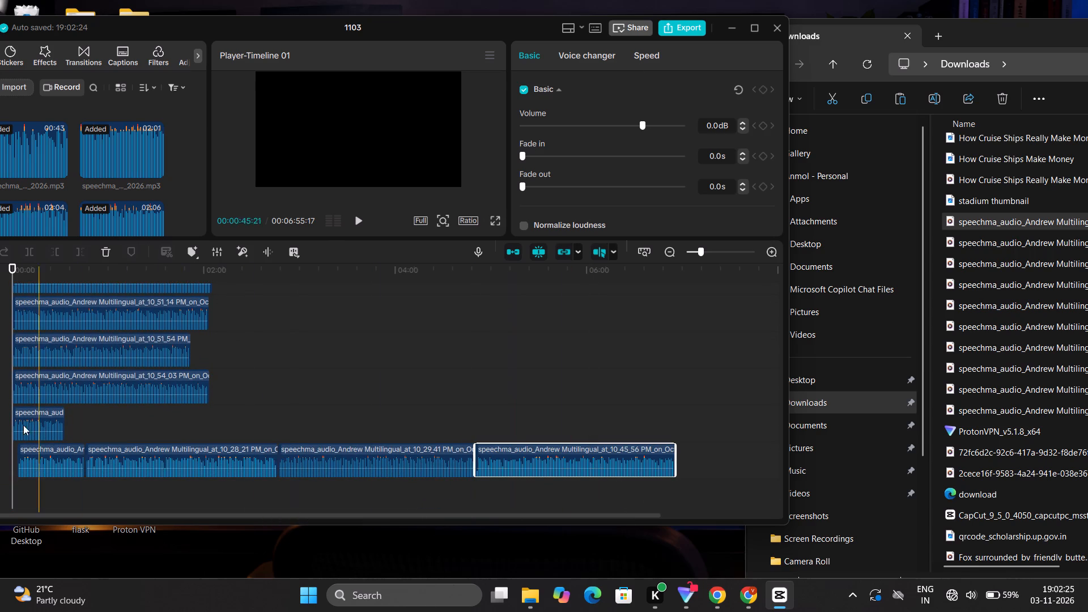
Shift the 10_25_08 PM voiceover on the bottom track to start at 0:00.
{"action": "left_click_drag", "start_coordinate": [49, 456], "coordinate": [41, 456]}
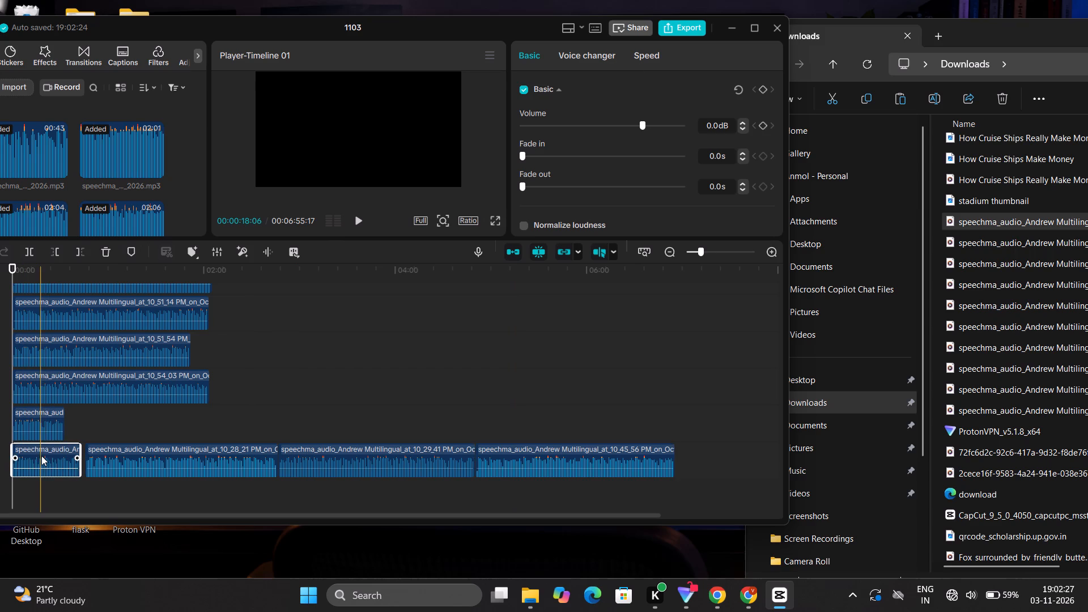
Place the 10_28_21 PM voiceover on the bottom track directly against the end of the 10_25_08 PM voiceover, with its volume at 20.0 dB.
{"action": "left_click_drag", "start_coordinate": [126, 462], "coordinate": [114, 462]}
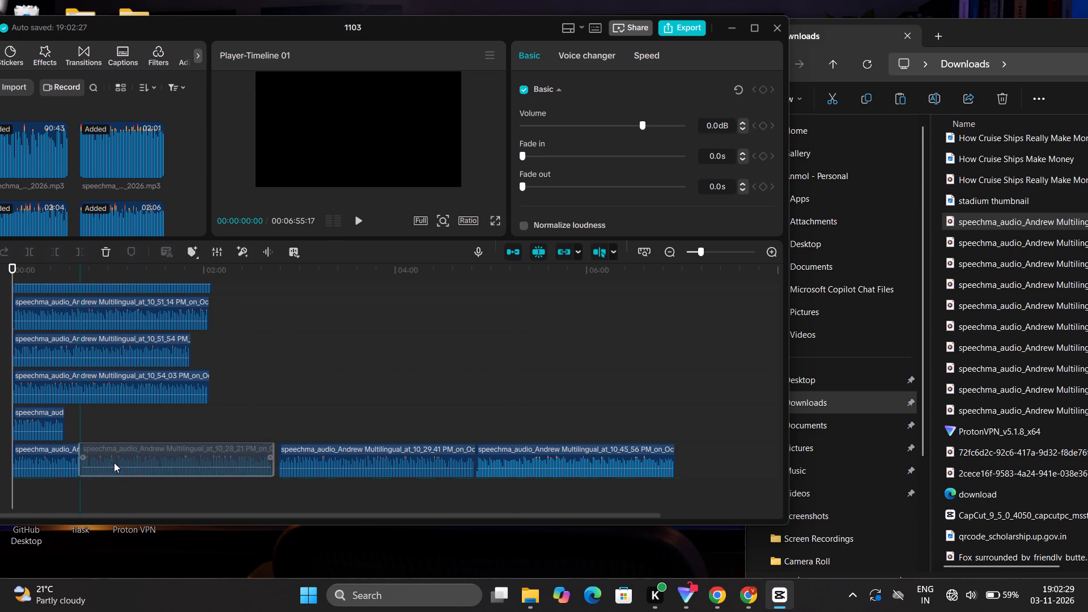
{"action": "left_click_drag", "start_coordinate": [114, 462], "coordinate": [111, 462]}
{"action": "left_click_drag", "start_coordinate": [120, 501], "coordinate": [130, 479]}
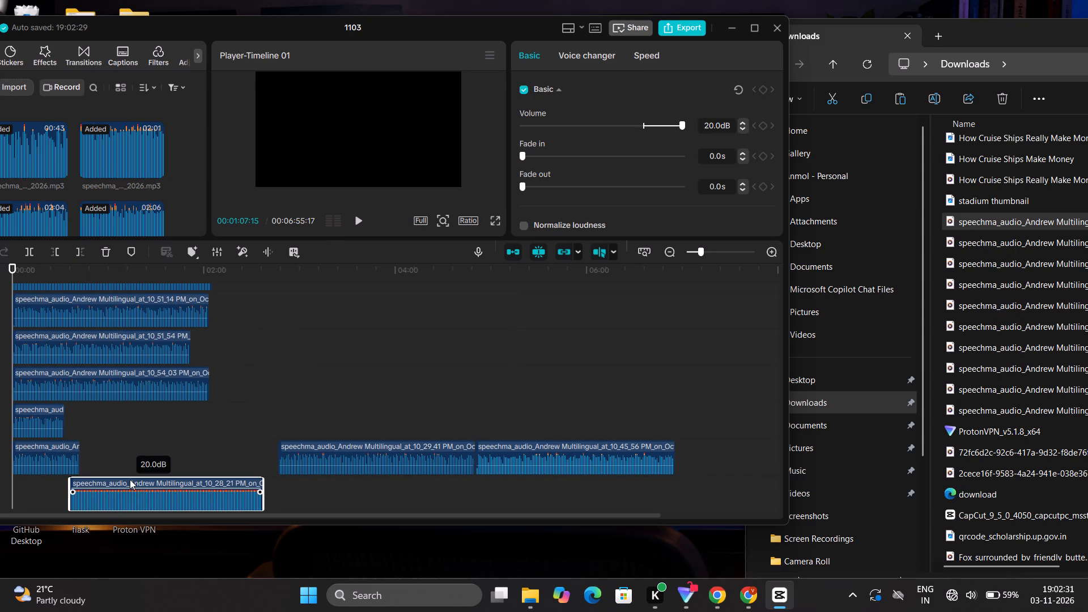
{"action": "left_click_drag", "start_coordinate": [130, 479], "coordinate": [130, 476]}
{"action": "left_click_drag", "start_coordinate": [130, 500], "coordinate": [132, 491]}
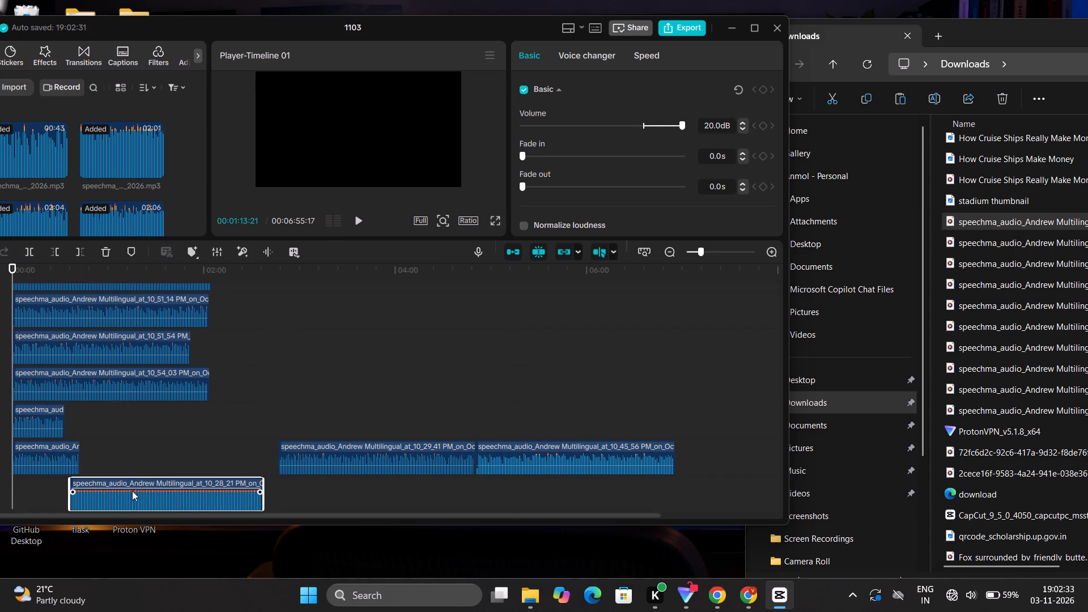
{"action": "left_click_drag", "start_coordinate": [132, 491], "coordinate": [139, 474]}
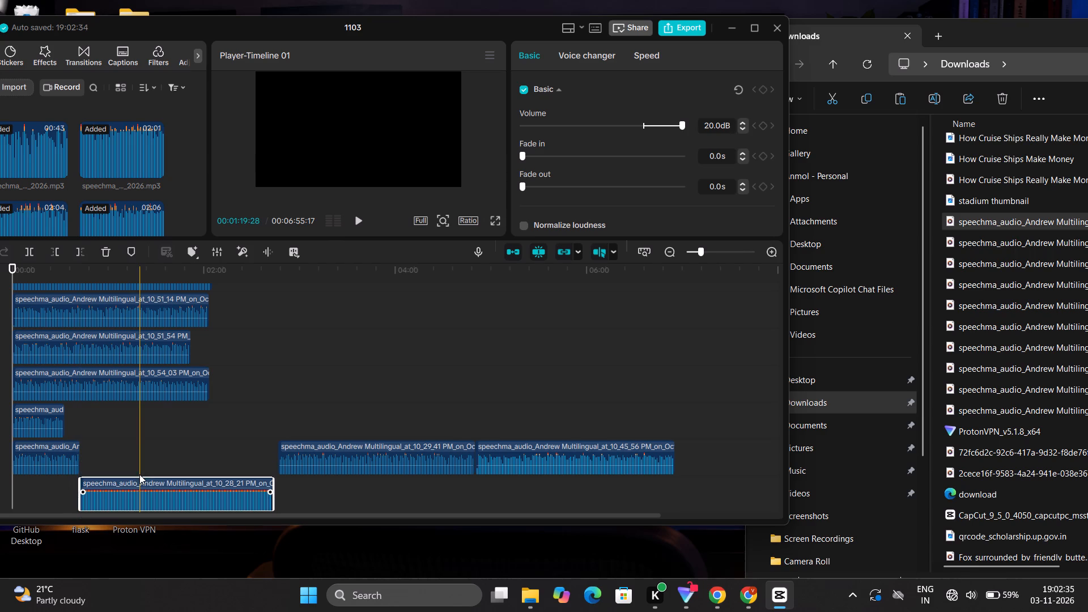
{"action": "left_click_drag", "start_coordinate": [139, 496], "coordinate": [144, 473]}
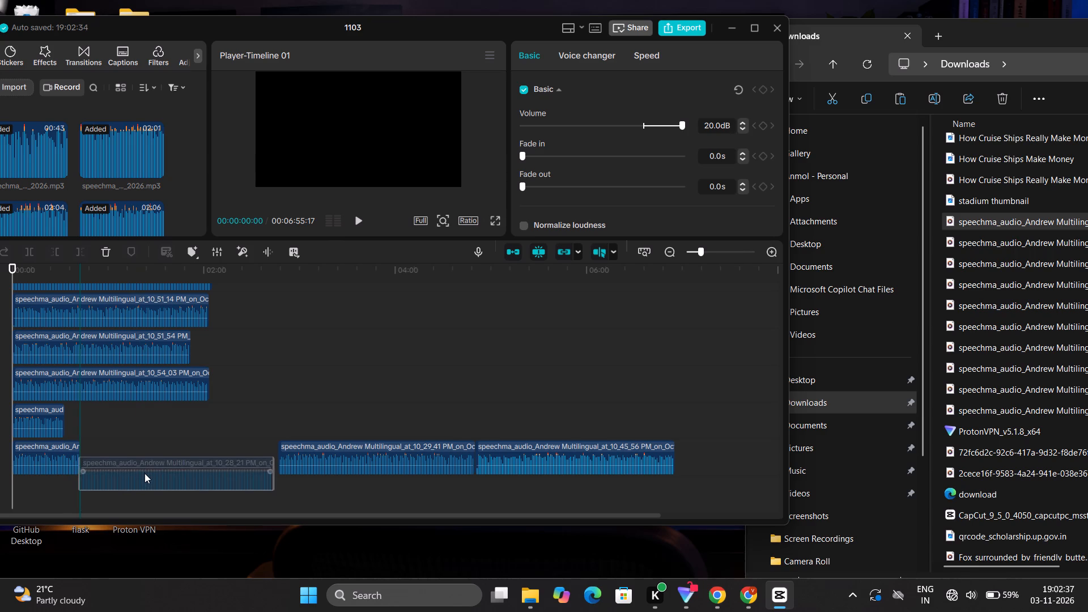
{"action": "left_click_drag", "start_coordinate": [144, 473], "coordinate": [143, 464]}
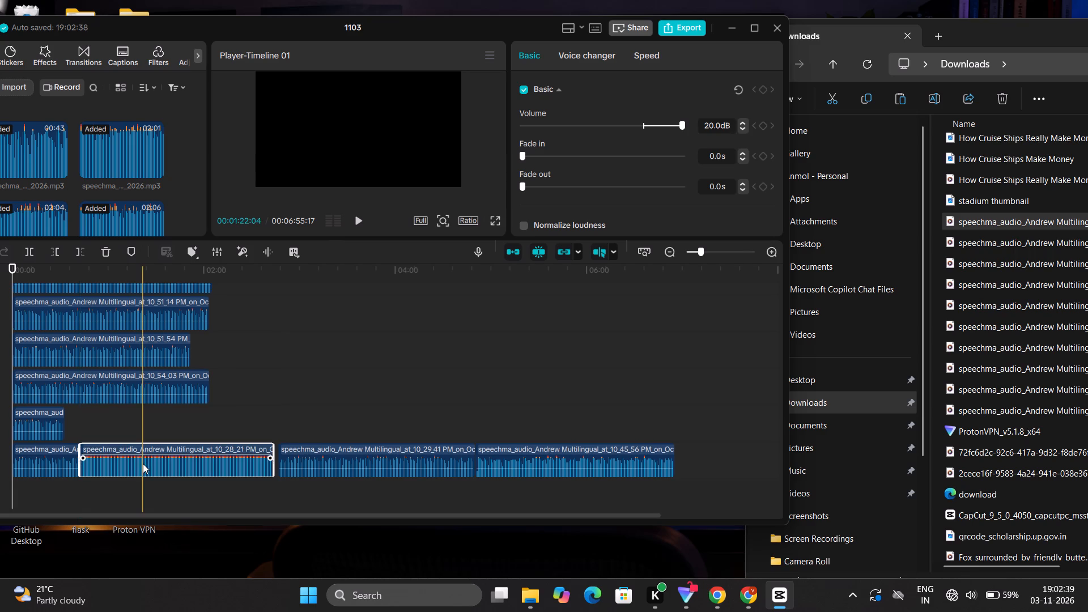
Shift the 10_29_41 and 10_45_56 PM voiceovers earlier to close their gaps, with the 10_45_56 PM voiceover's volume at -4.3 dB.
{"action": "left_click_drag", "start_coordinate": [347, 455], "coordinate": [341, 455]}
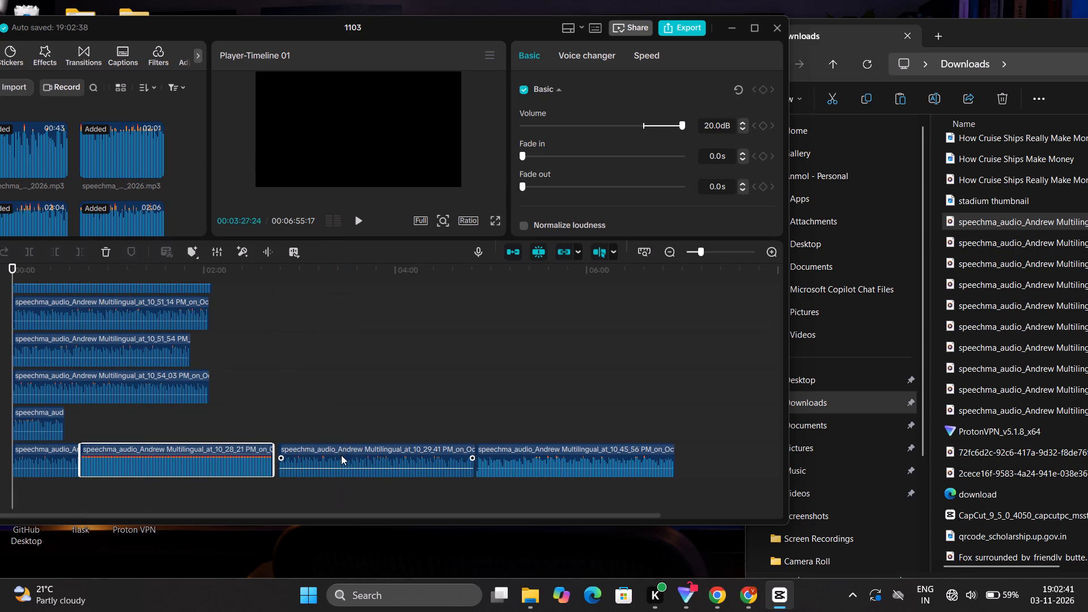
{"action": "left_click_drag", "start_coordinate": [341, 455], "coordinate": [338, 455]}
{"action": "left_click_drag", "start_coordinate": [518, 469], "coordinate": [497, 469]}
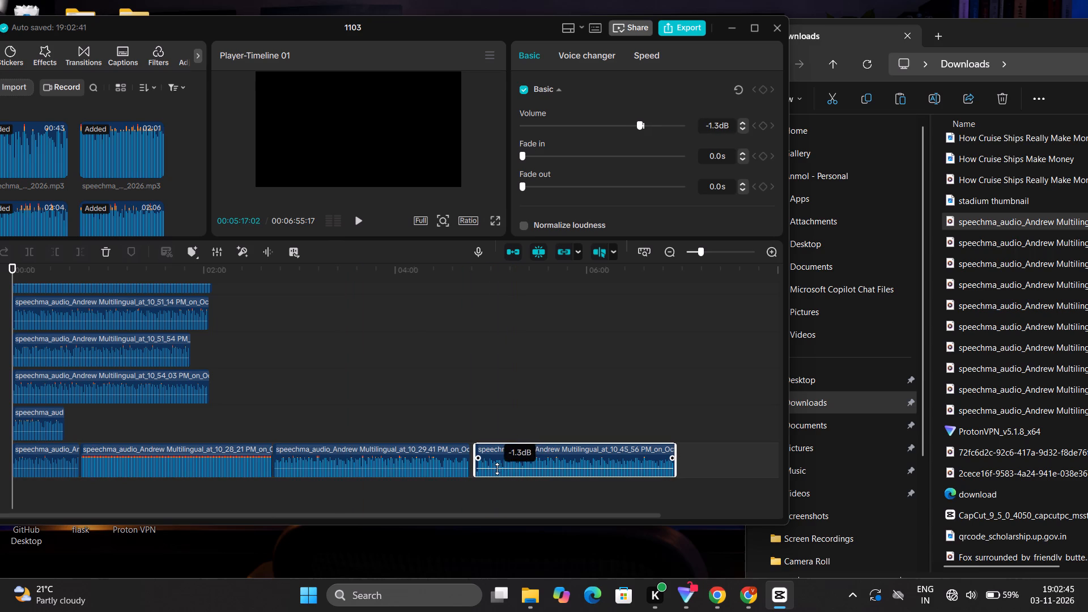
{"action": "left_click_drag", "start_coordinate": [497, 469], "coordinate": [494, 470]}
{"action": "left_click_drag", "start_coordinate": [501, 464], "coordinate": [495, 464]}
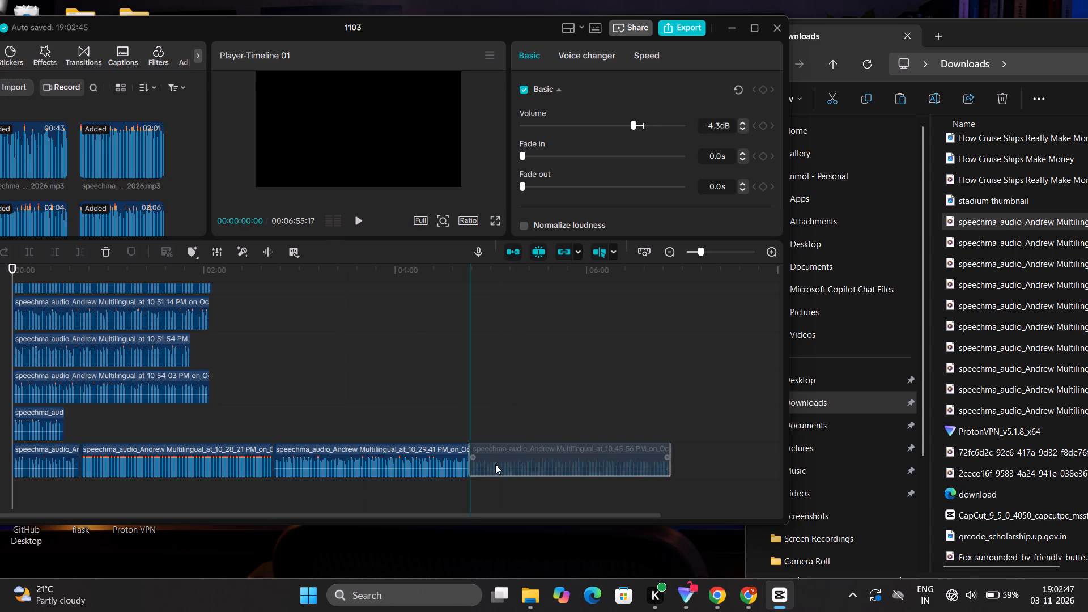
{"action": "left_click_drag", "start_coordinate": [495, 464], "coordinate": [494, 464]}
Move the 10_48_18 PM voiceover from the top audio track to the bottom track, directly after the 10_45_56 PM voiceover.
{"action": "scroll", "coordinate": [155, 389], "scroll_direction": "up", "scroll_amount": 1}
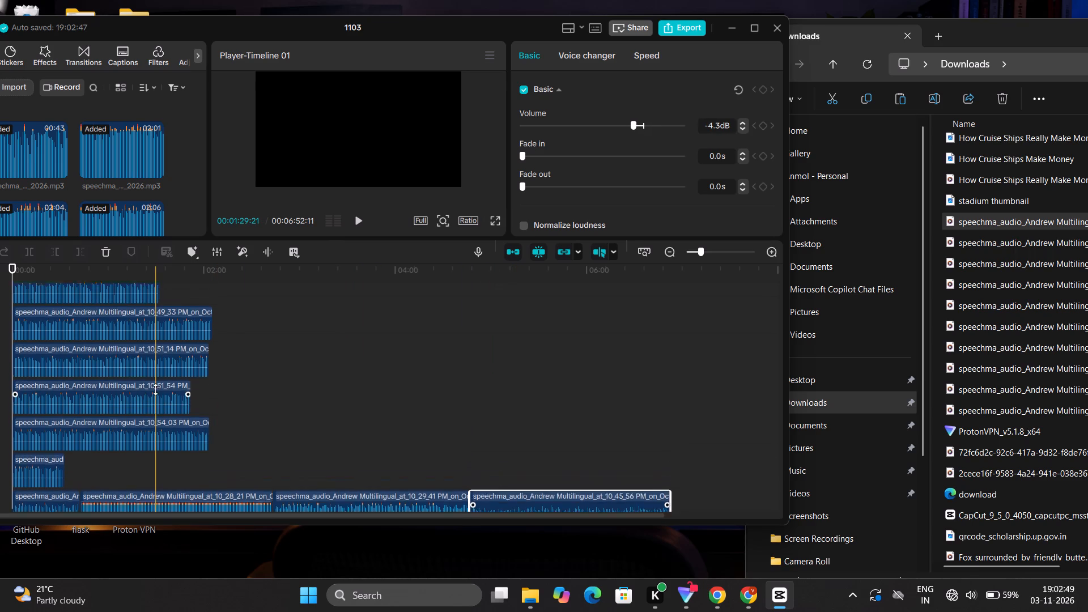
{"action": "scroll", "coordinate": [155, 389], "scroll_direction": "up", "scroll_amount": 1}
{"action": "scroll", "coordinate": [112, 302], "scroll_direction": "up", "scroll_amount": 1}
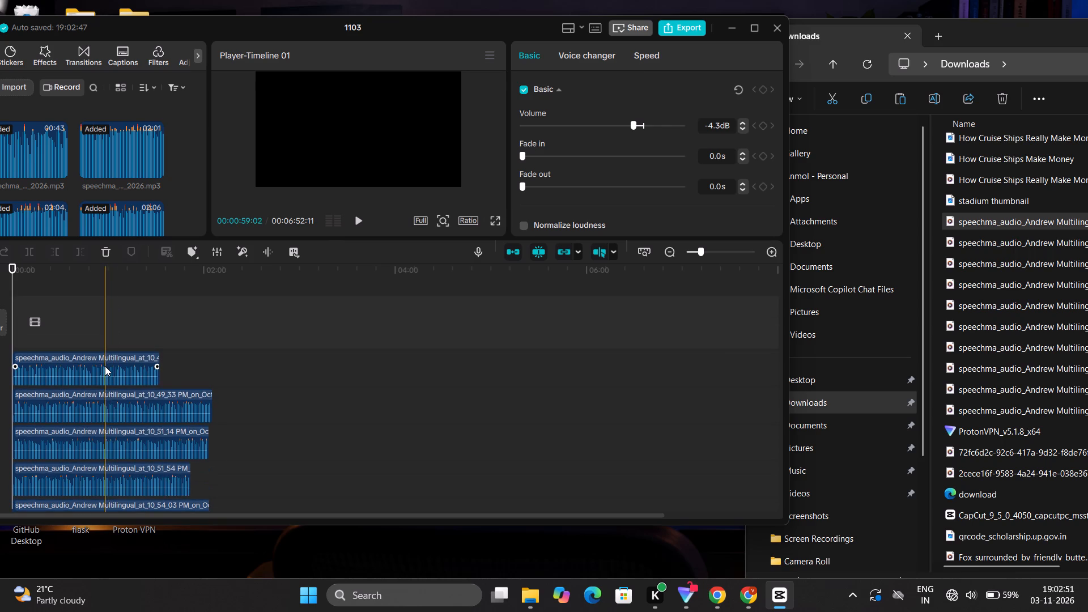
{"action": "left_click_drag", "start_coordinate": [105, 366], "coordinate": [414, 611]}
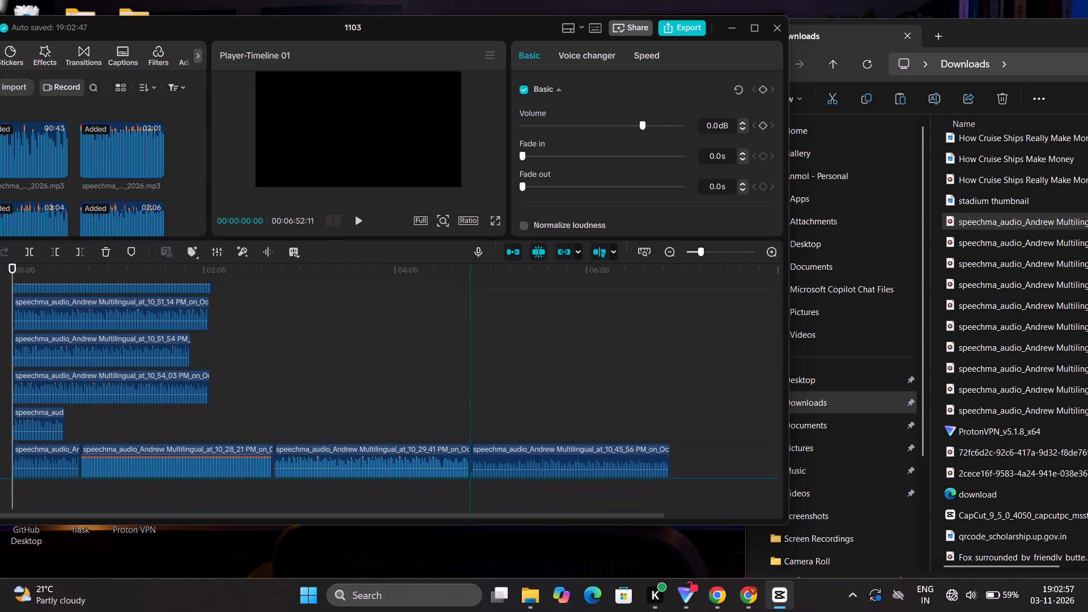
{"action": "left_click_drag", "start_coordinate": [414, 611], "coordinate": [678, 461]}
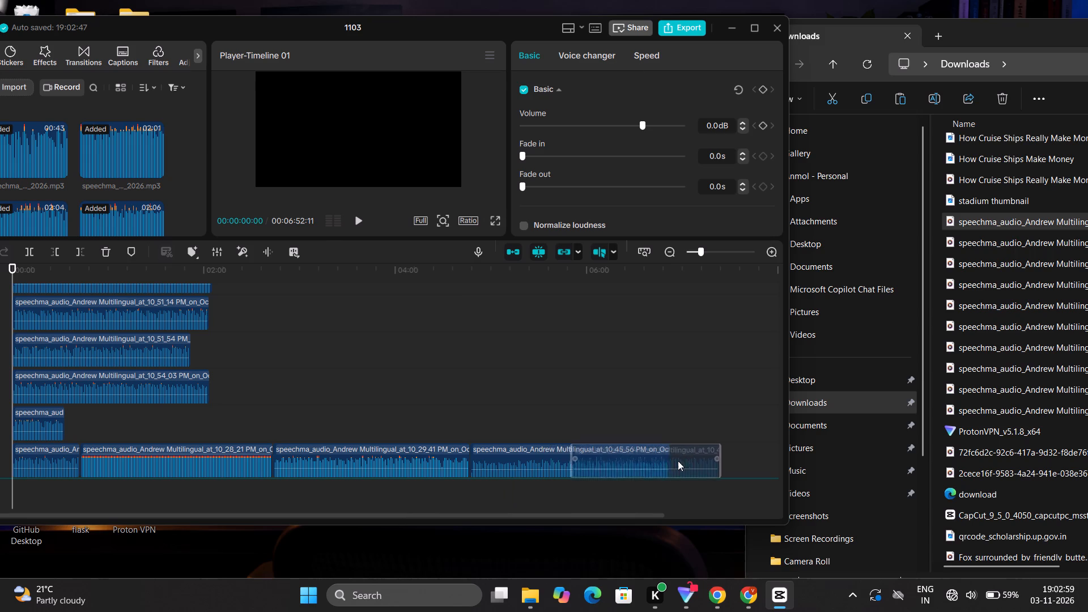
{"action": "left_click_drag", "start_coordinate": [678, 461], "coordinate": [666, 452]}
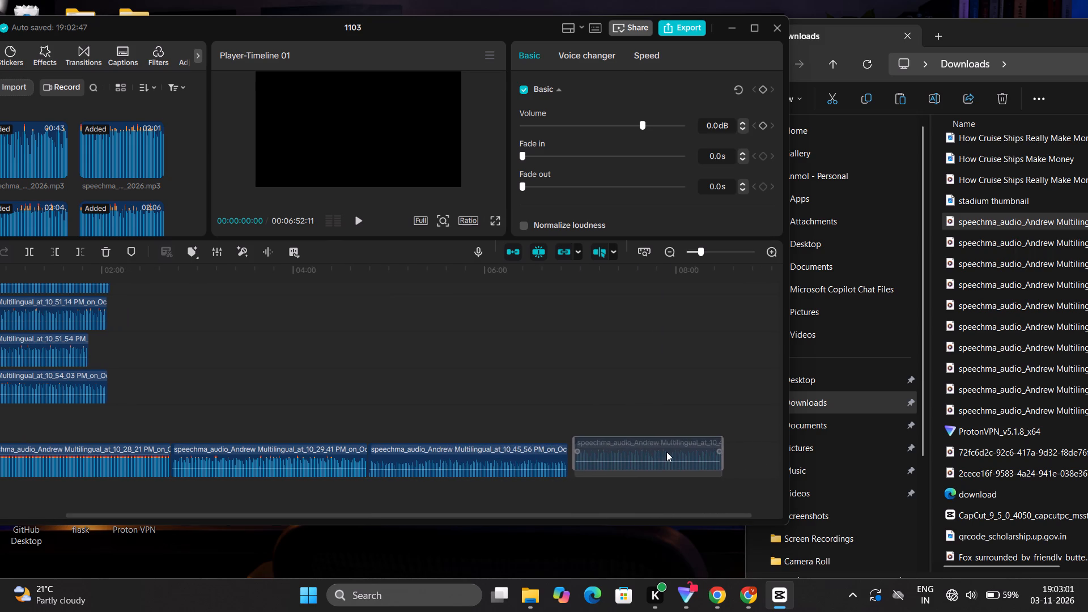
{"action": "left_click_drag", "start_coordinate": [666, 452], "coordinate": [662, 456]}
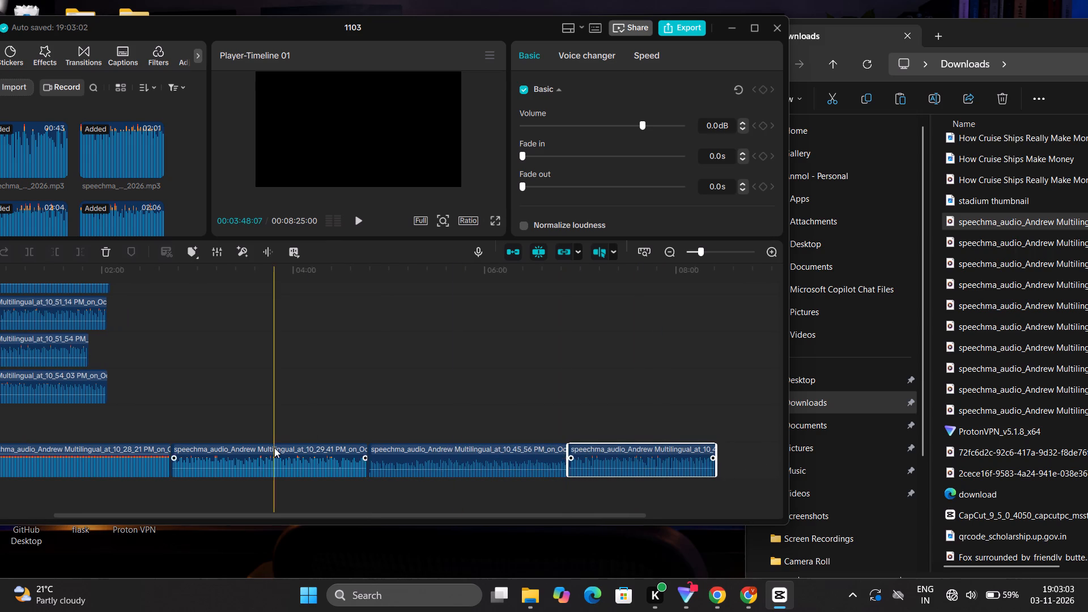
Move the 10_49_33 PM voiceover from its upper audio track to the bottom track, directly after the 10_48_18 PM voiceover.
{"action": "scroll", "coordinate": [274, 448], "scroll_direction": "right", "scroll_amount": 5}
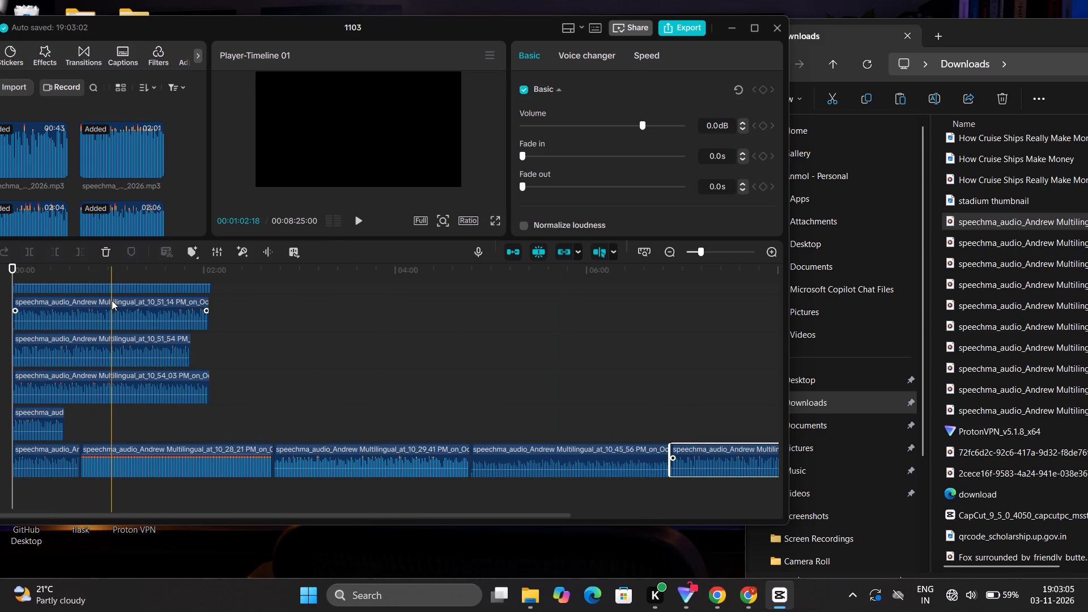
{"action": "scroll", "coordinate": [112, 300], "scroll_direction": "up", "scroll_amount": 1}
{"action": "left_click_drag", "start_coordinate": [107, 328], "coordinate": [575, 448]}
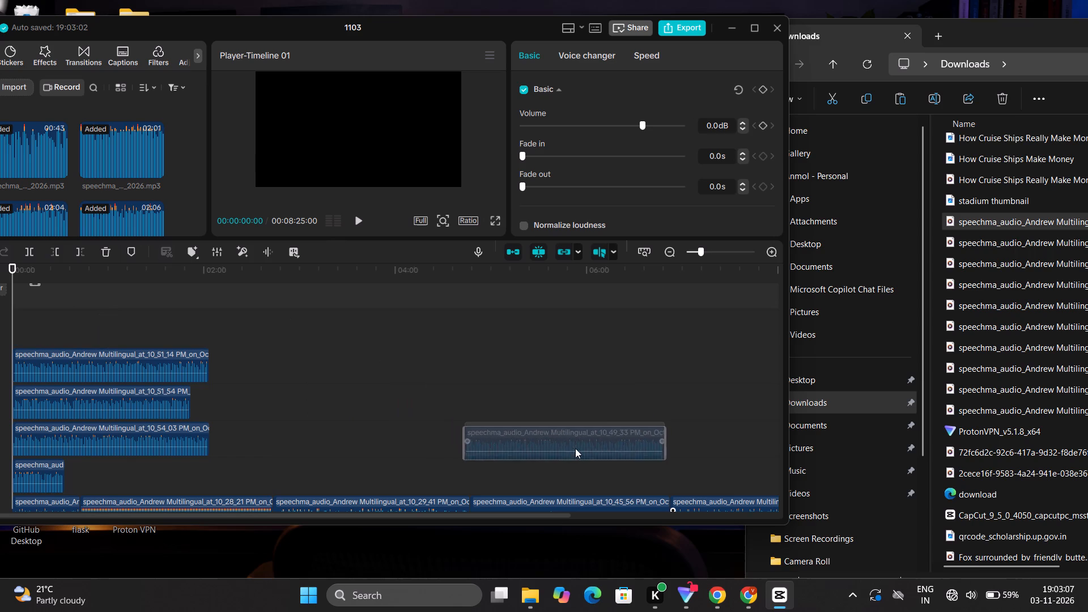
{"action": "left_click_drag", "start_coordinate": [575, 448], "coordinate": [652, 497]}
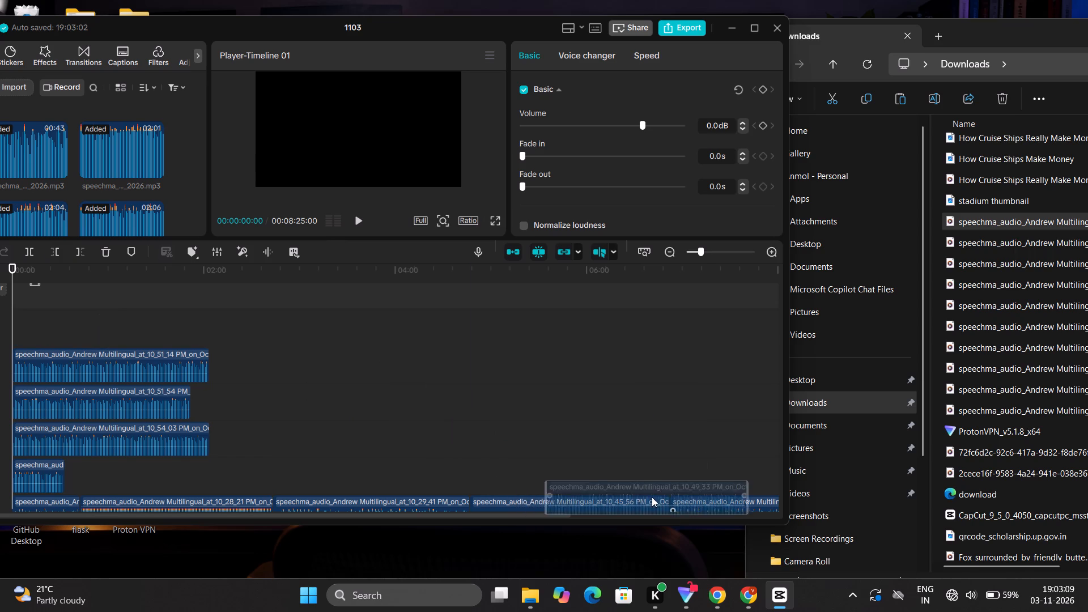
{"action": "left_click_drag", "start_coordinate": [652, 497], "coordinate": [802, 497]}
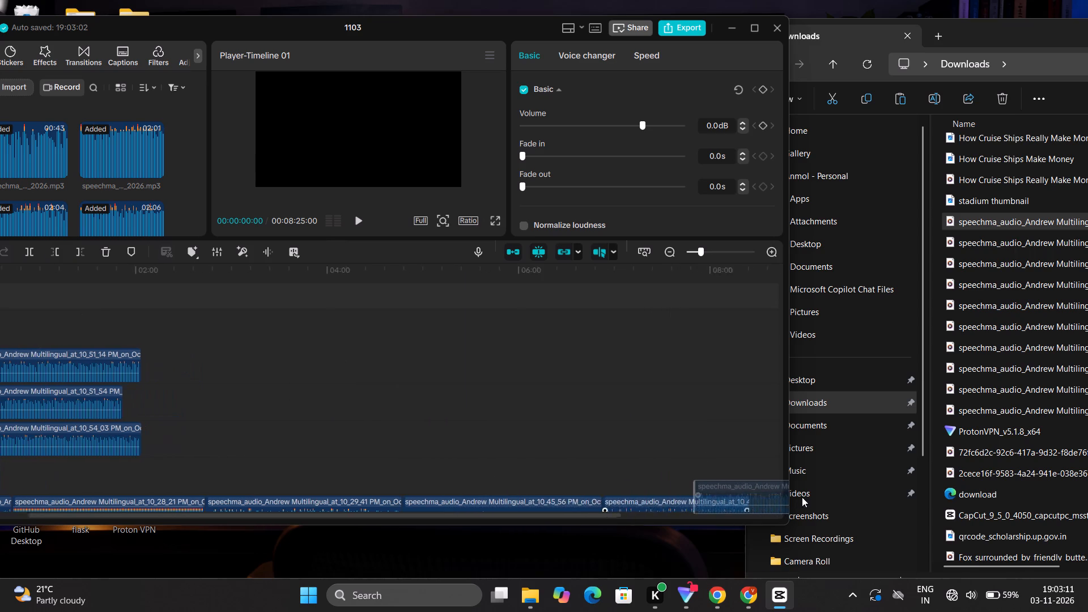
{"action": "left_click_drag", "start_coordinate": [802, 497], "coordinate": [669, 498]}
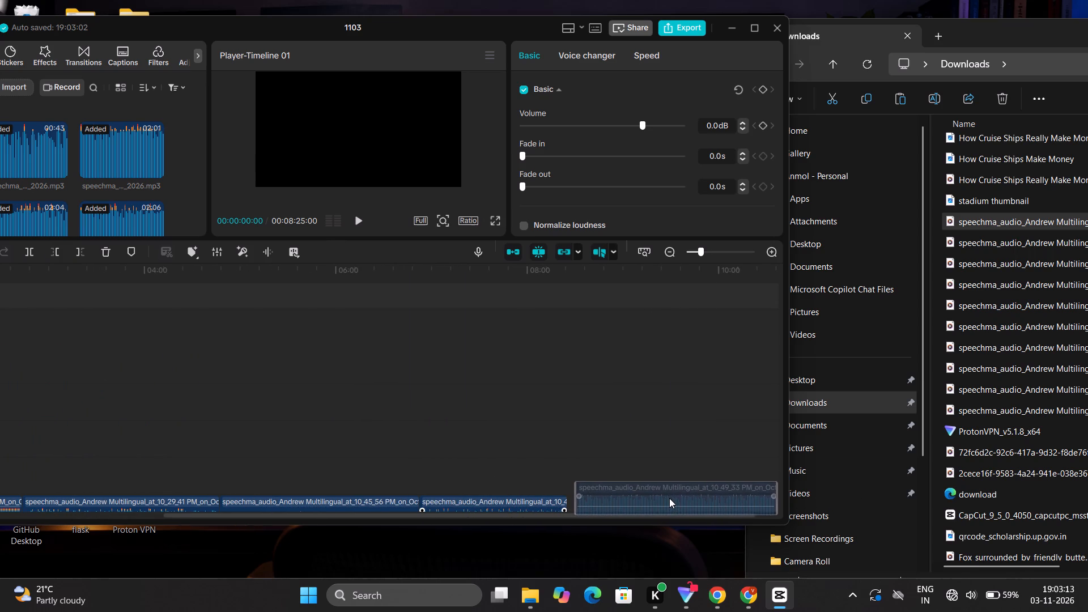
{"action": "left_click_drag", "start_coordinate": [669, 498], "coordinate": [668, 497]}
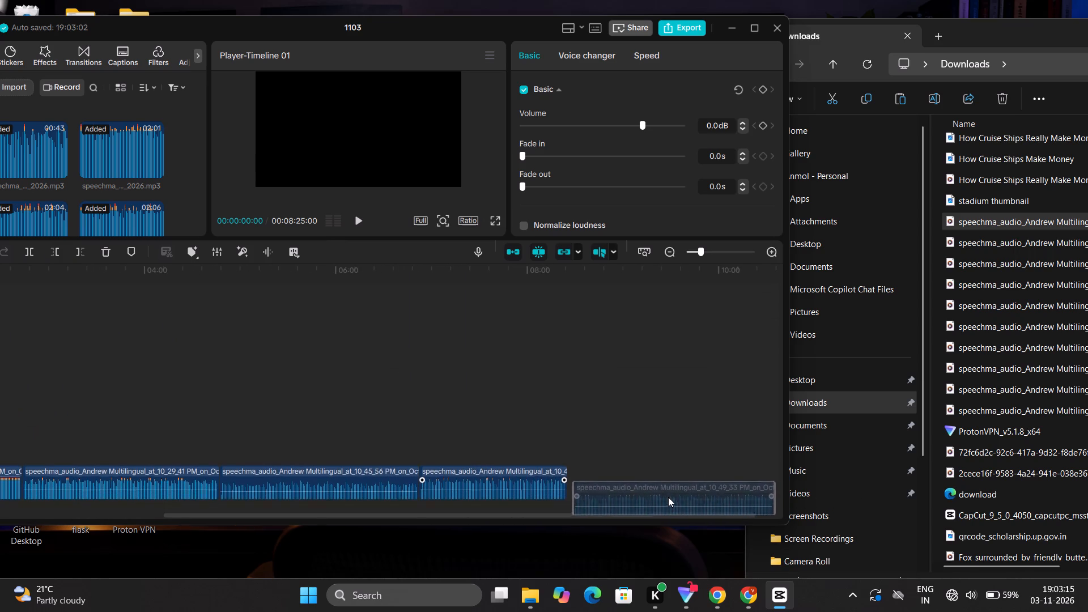
{"action": "left_click_drag", "start_coordinate": [668, 497], "coordinate": [664, 484]}
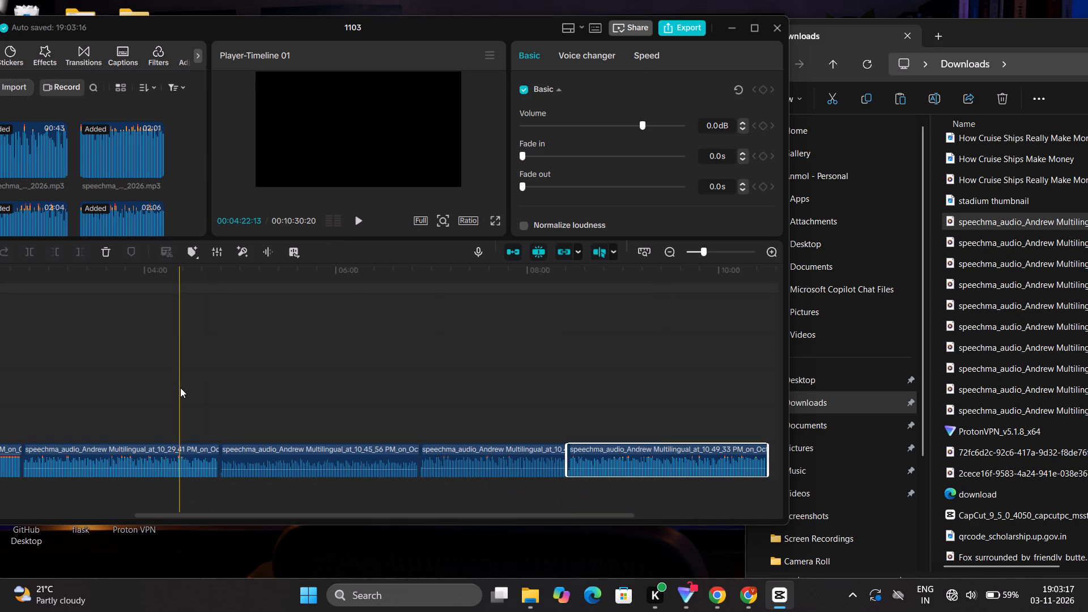
Move the 10_51_14 PM voiceover to the bottom track, directly against the end of the 10_49_33 PM voiceover.
{"action": "scroll", "coordinate": [180, 388], "scroll_direction": "right", "scroll_amount": 6}
{"action": "scroll", "coordinate": [180, 388], "scroll_direction": "down", "scroll_amount": 15, "text": "ctrl"}
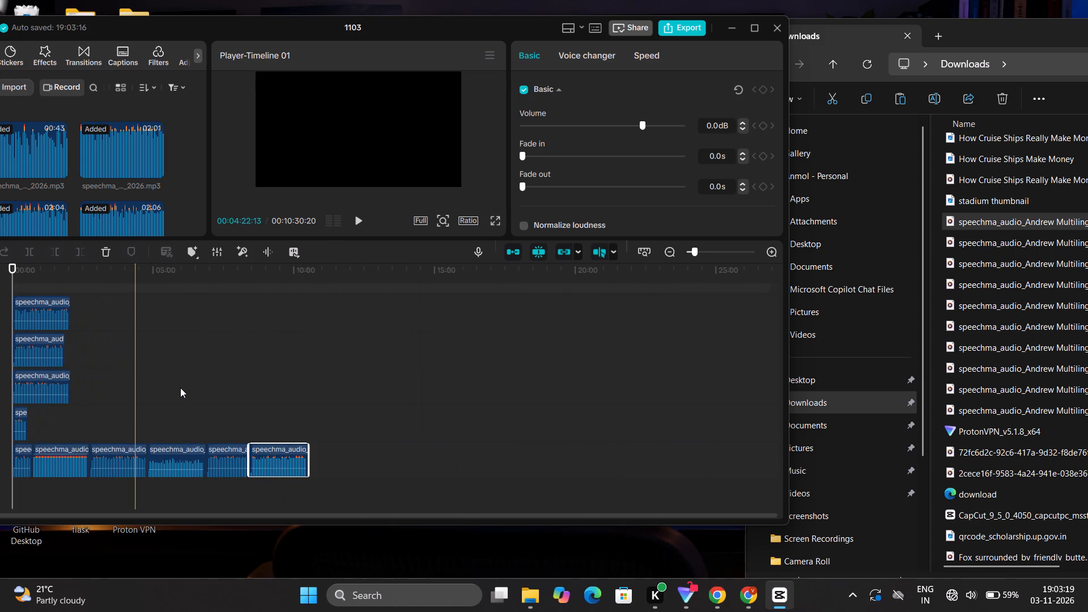
{"action": "left_click_drag", "start_coordinate": [40, 312], "coordinate": [340, 414]}
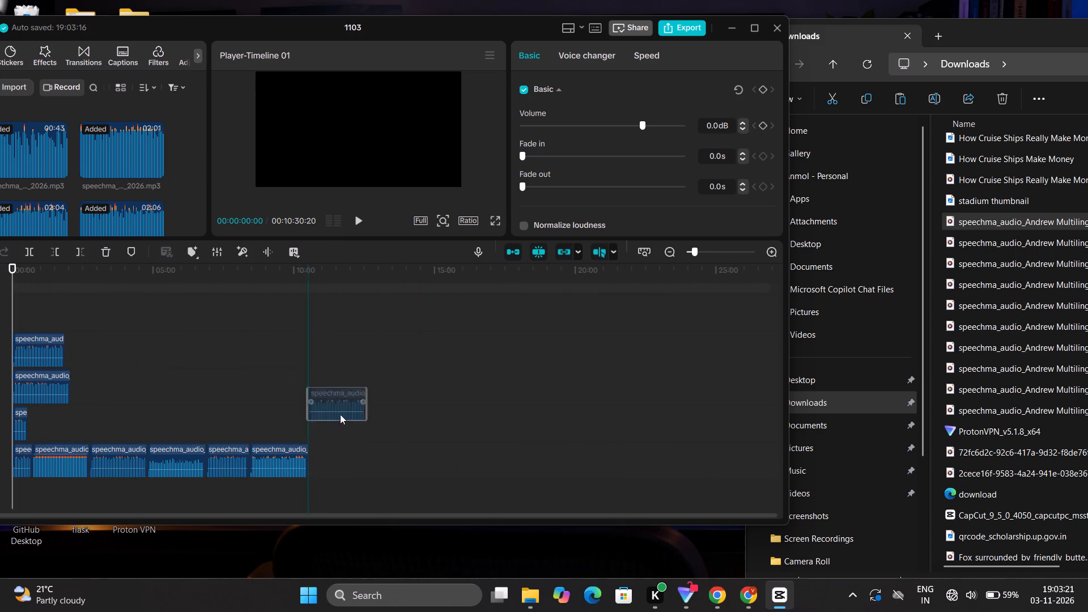
{"action": "left_click_drag", "start_coordinate": [340, 414], "coordinate": [336, 456]}
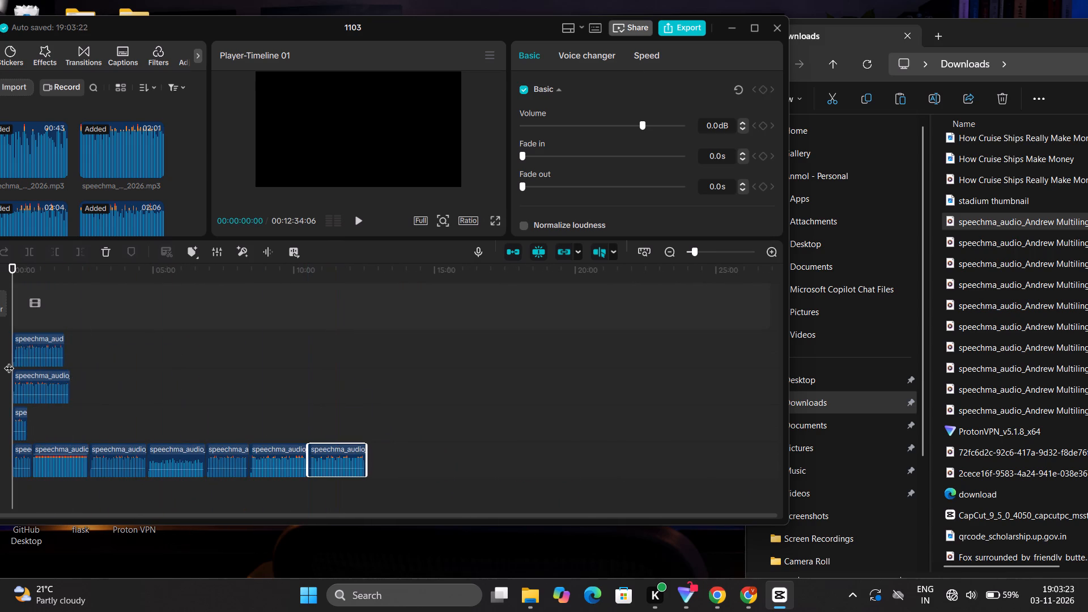
Append the 10_51_54 PM voiceover and the 10_54_03 PM voiceover, in that order, to the end of the bottom track.
{"action": "left_click_drag", "start_coordinate": [28, 352], "coordinate": [386, 458]}
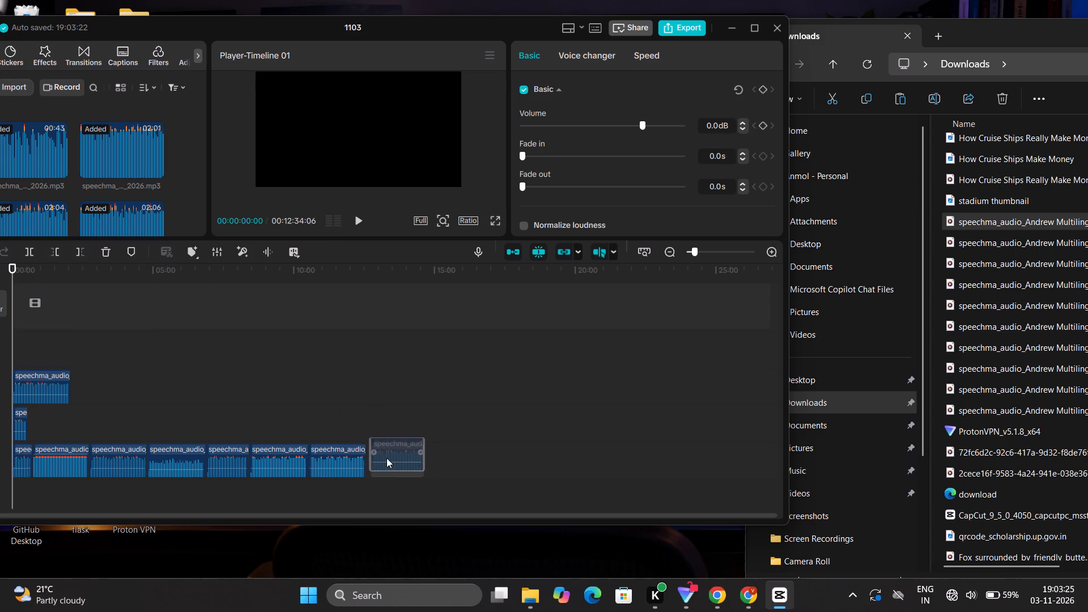
{"action": "left_click_drag", "start_coordinate": [386, 458], "coordinate": [383, 458]}
{"action": "left_click_drag", "start_coordinate": [33, 391], "coordinate": [413, 467]}
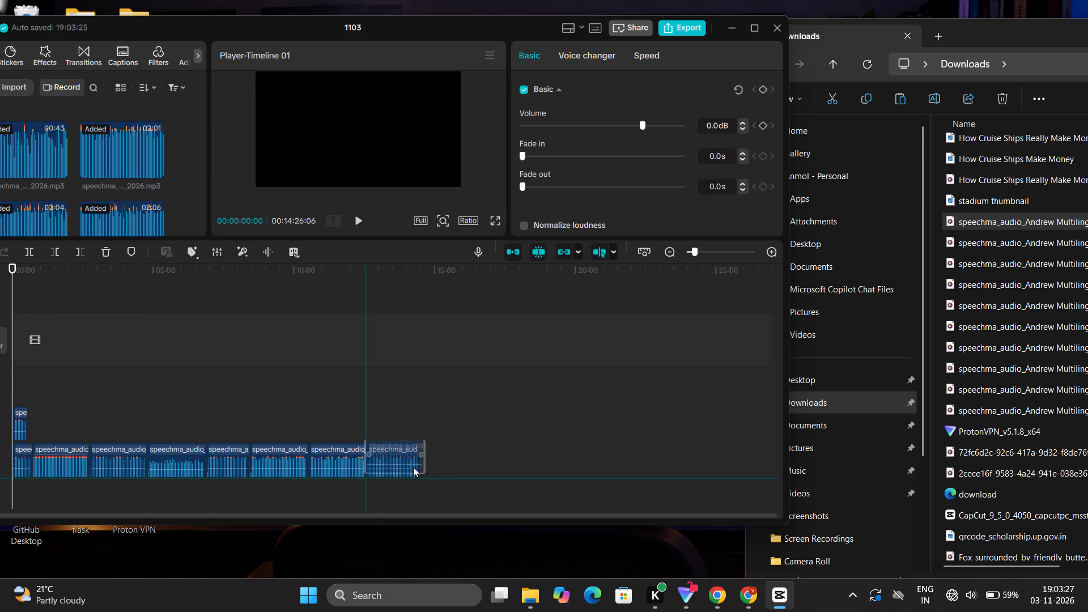
{"action": "left_click_drag", "start_coordinate": [413, 467], "coordinate": [441, 465]}
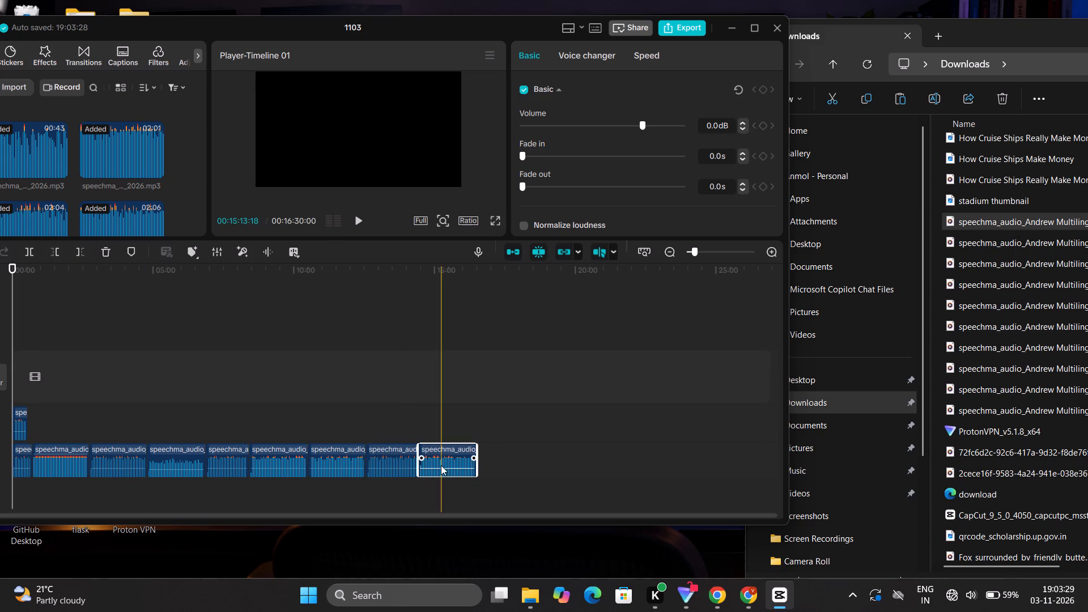
Move the last remaining short voiceover to the bottom track, directly after the 10_54_03 PM voiceover.
{"action": "left_click_drag", "start_coordinate": [16, 428], "coordinate": [475, 458]}
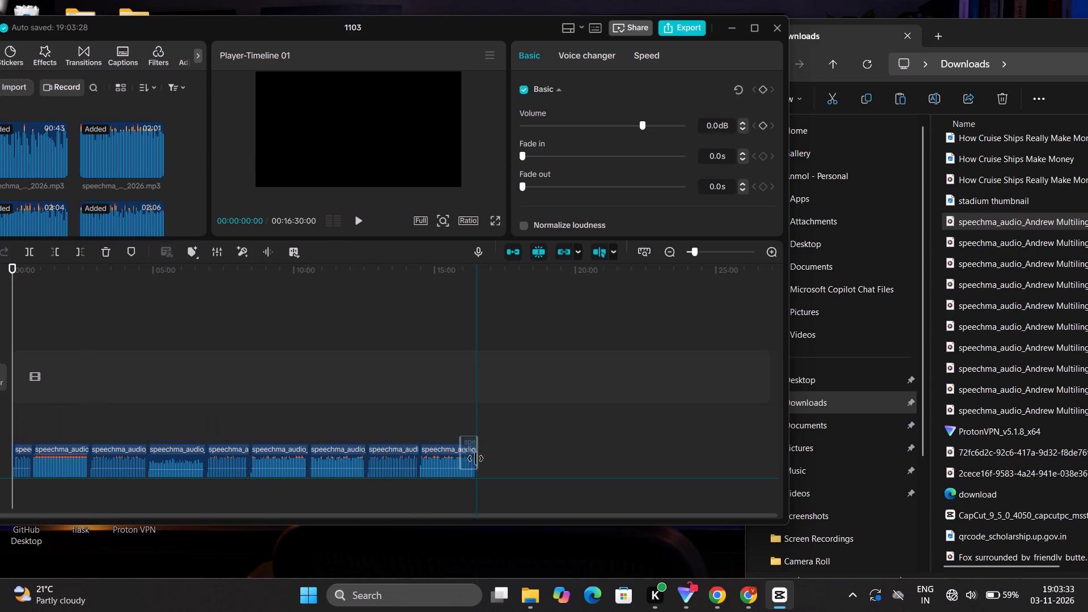
{"action": "left_click_drag", "start_coordinate": [475, 458], "coordinate": [481, 458]}
Play back the first few seconds of the assembled voiceover track from 0:00, and pause.
{"action": "scroll", "coordinate": [305, 437], "scroll_direction": "right", "scroll_amount": 6}
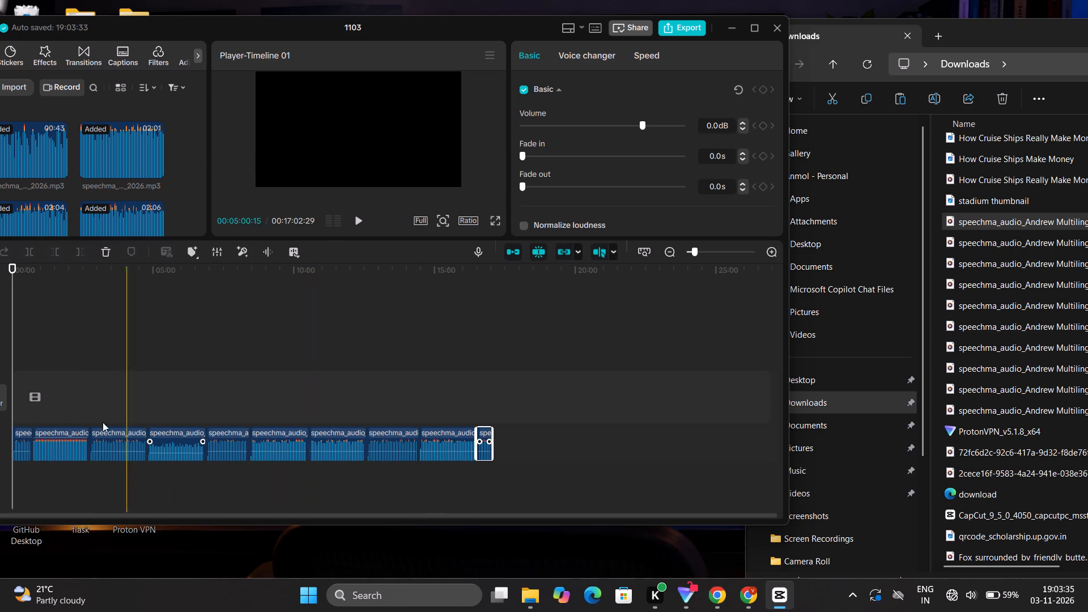
{"action": "left_click", "coordinate": [359, 220]}
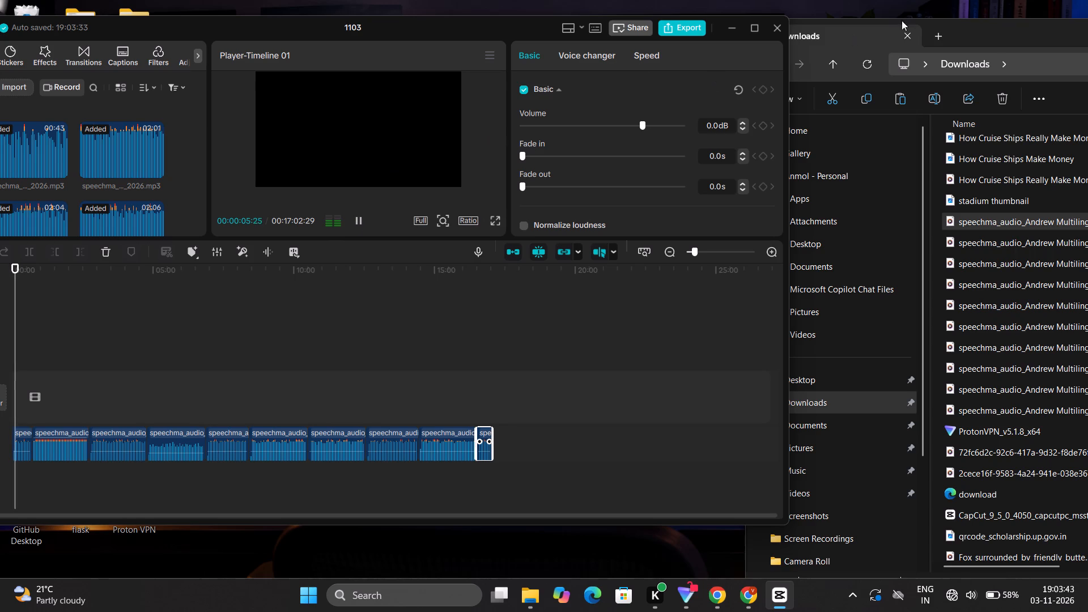
{"action": "left_click", "coordinate": [360, 219]}
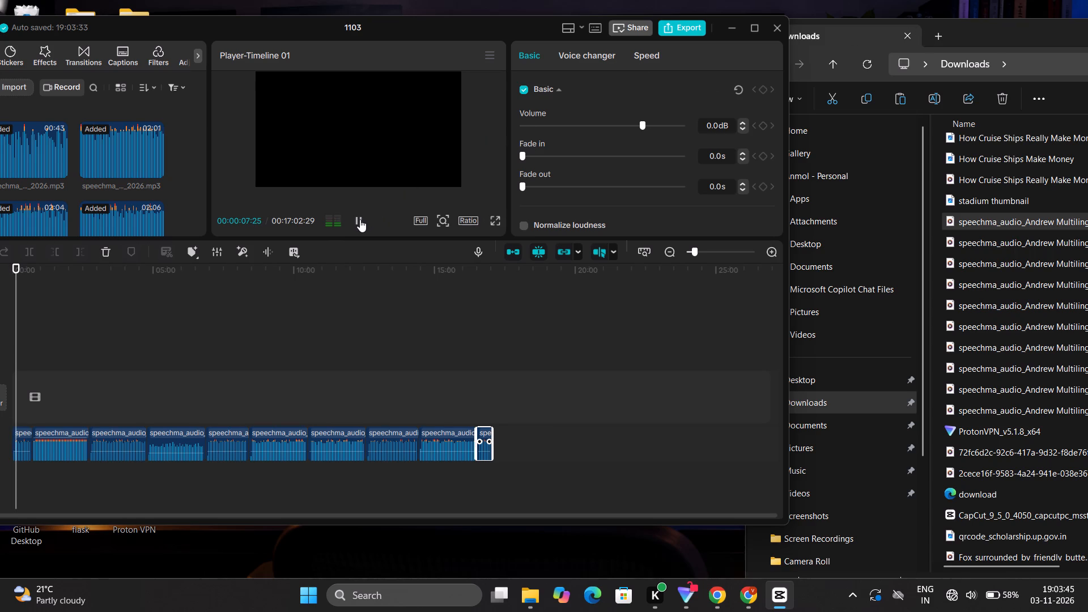